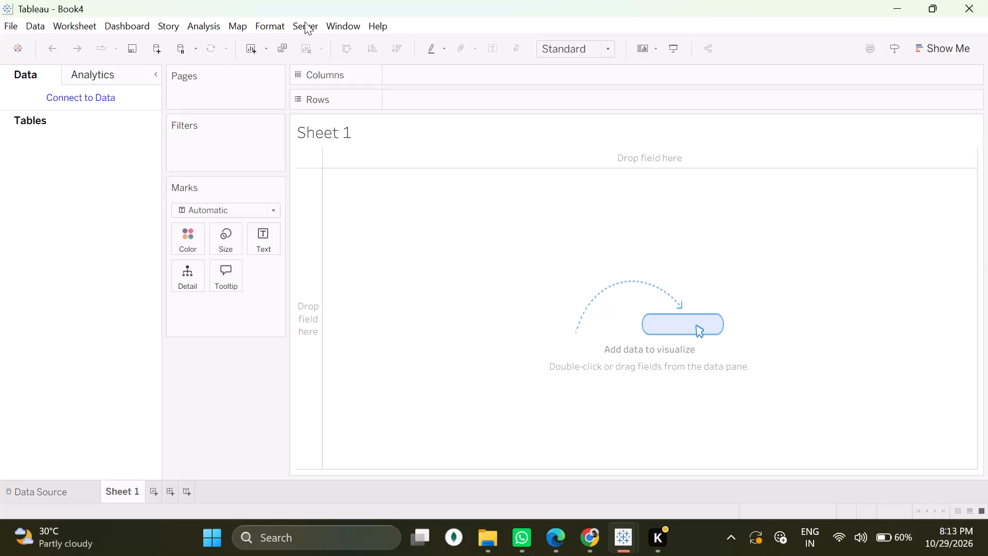
Connect to the Excel workbook Sample - Superstore.xlsx in Downloads as the data source.
click(108, 102)
click(209, 135)
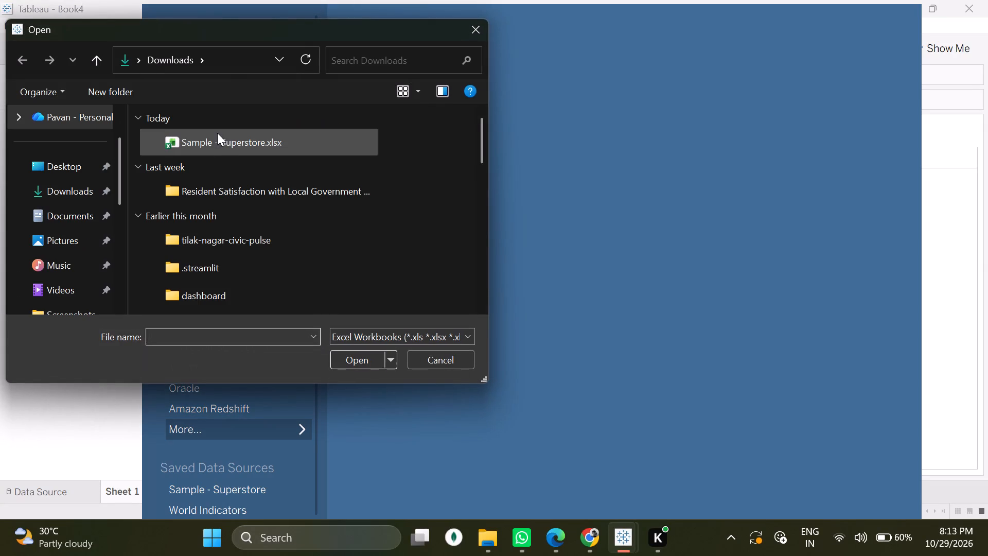
click(215, 132)
click(371, 361)
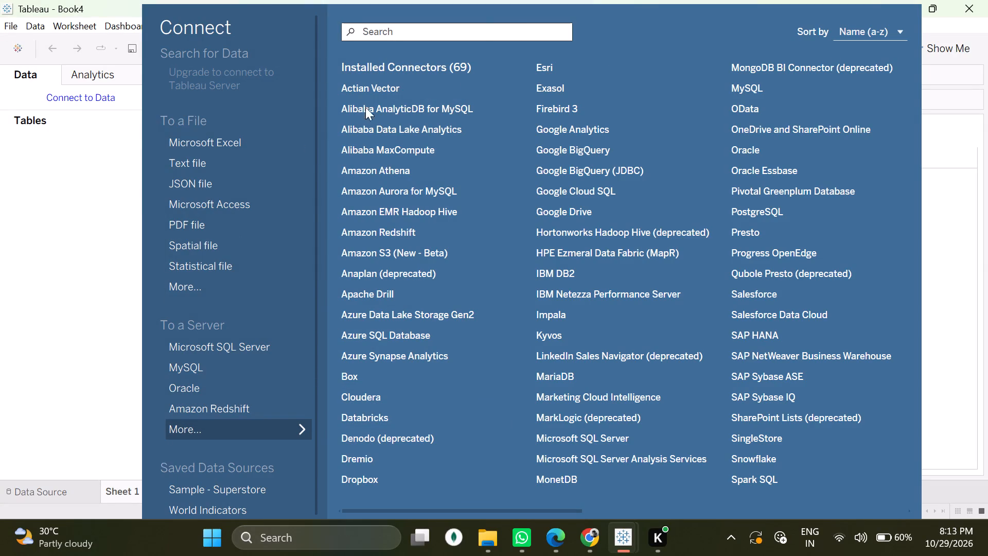
click(90, 218)
click(87, 216)
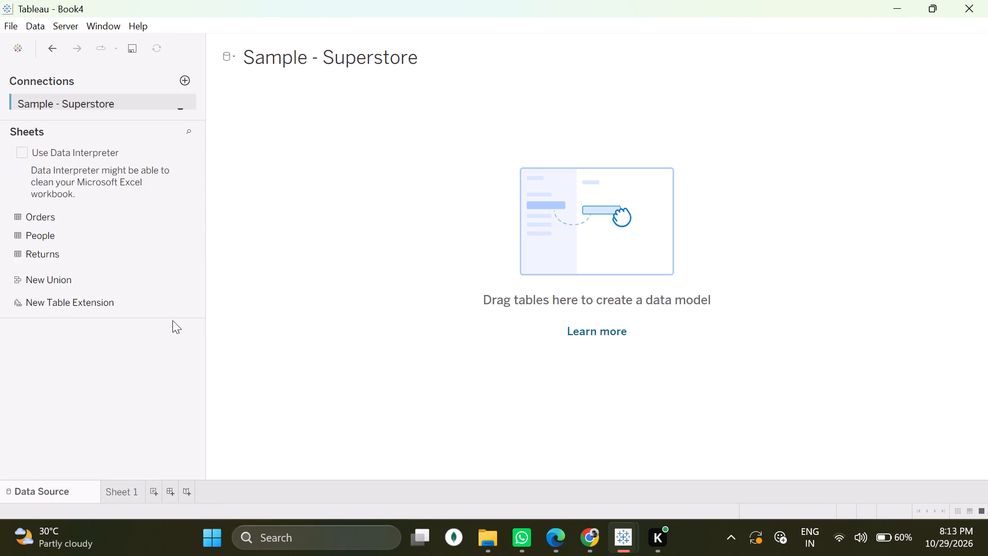
Add the Orders sheet to the data model.
drag(28, 220, 268, 153)
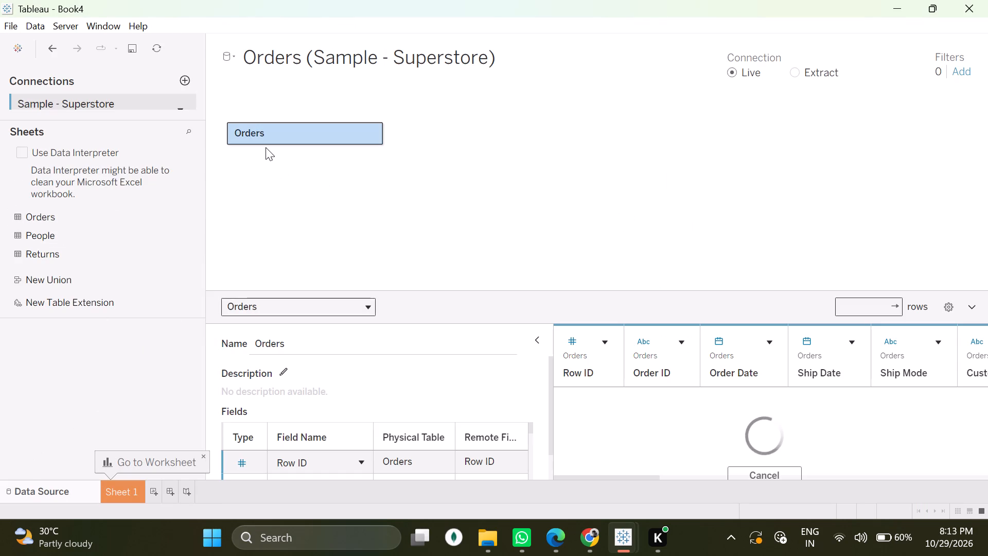
Open the Orders logical table and join the Returns table to it with an inner join.
double_click(303, 136)
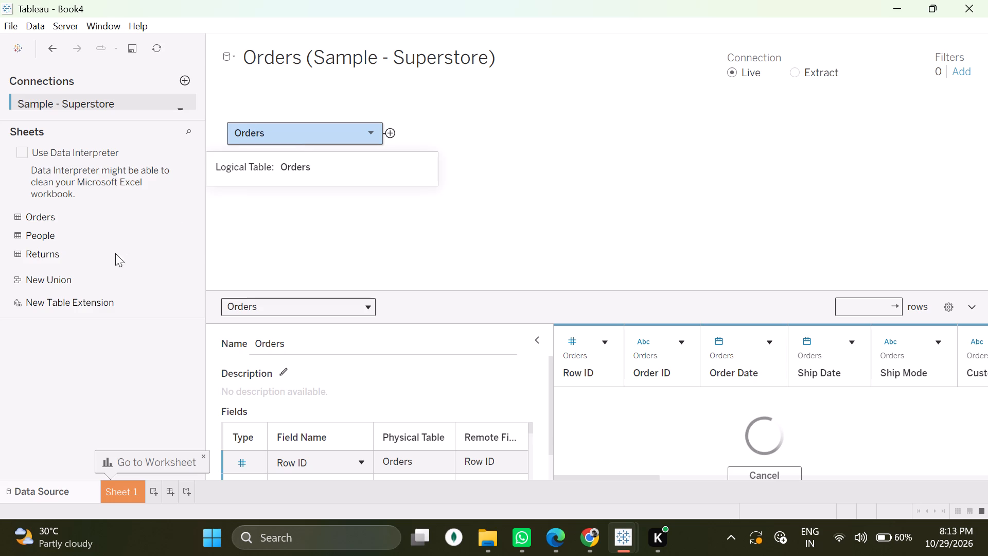
drag(82, 254, 449, 128)
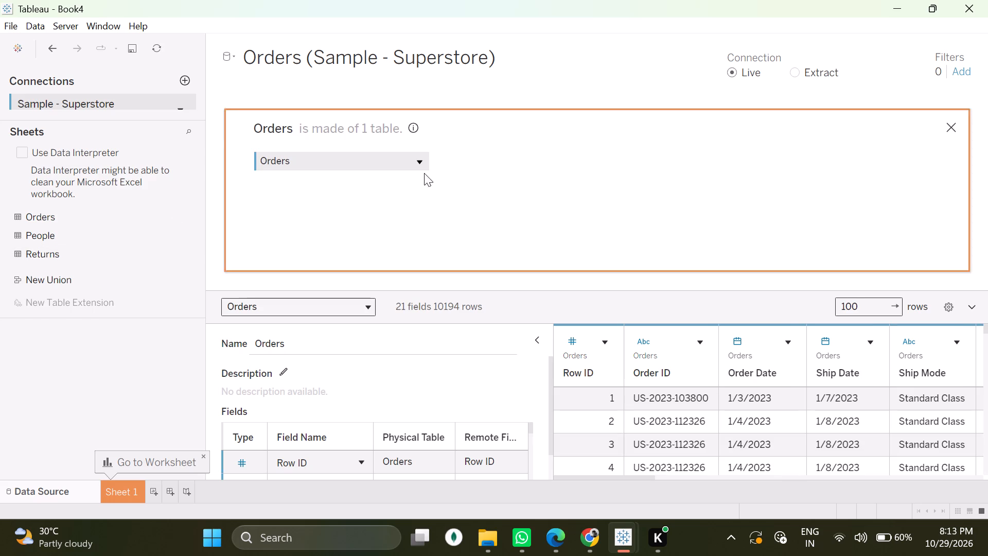
drag(86, 256, 174, 239)
drag(301, 213, 463, 164)
click(63, 254)
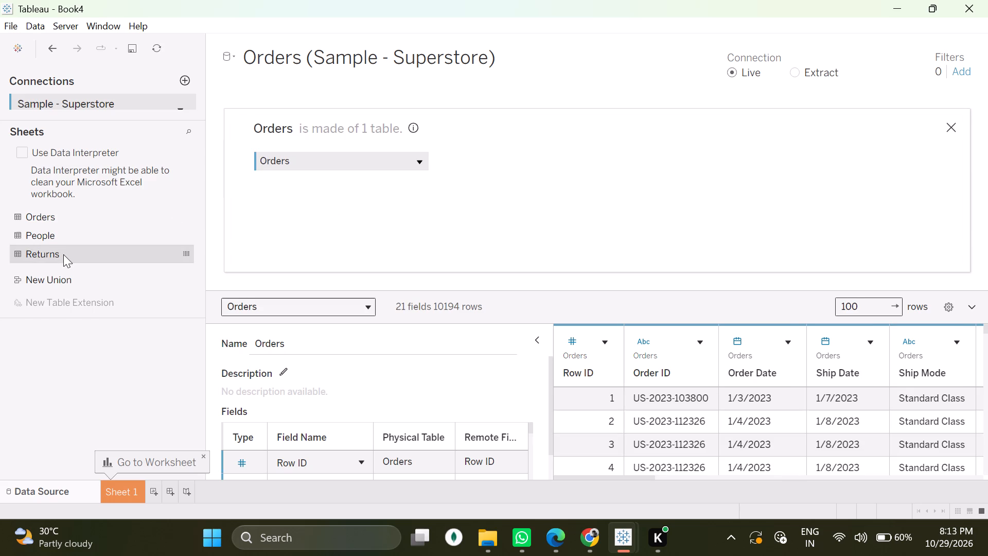
drag(62, 254, 509, 176)
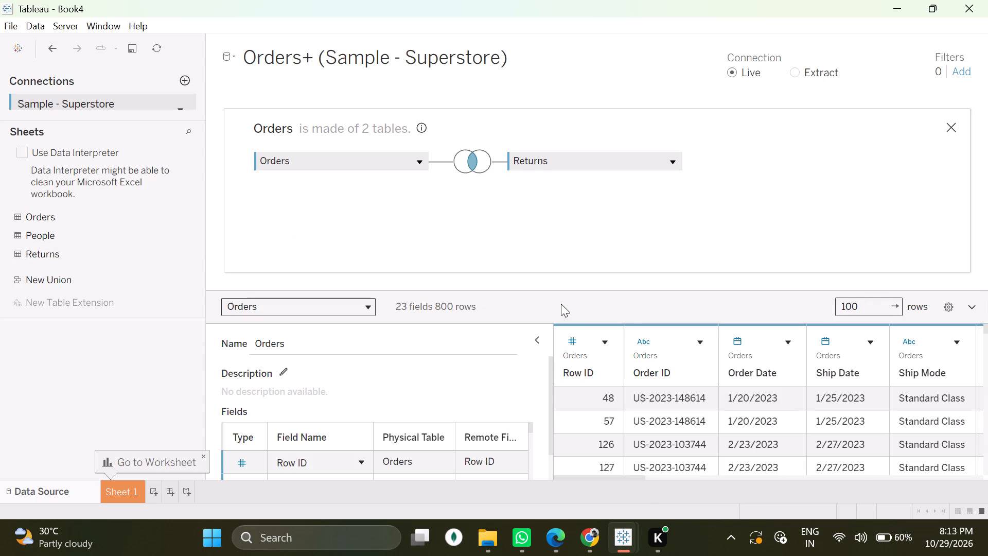
On Sheet 1, start a new calculated field and name it Discounted Sales.
click(120, 495)
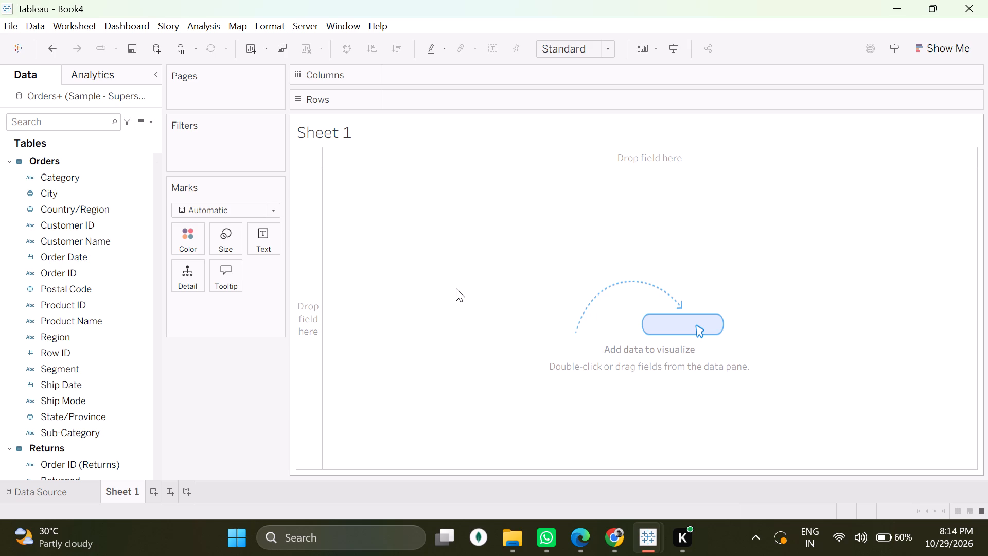
click(148, 120)
click(124, 140)
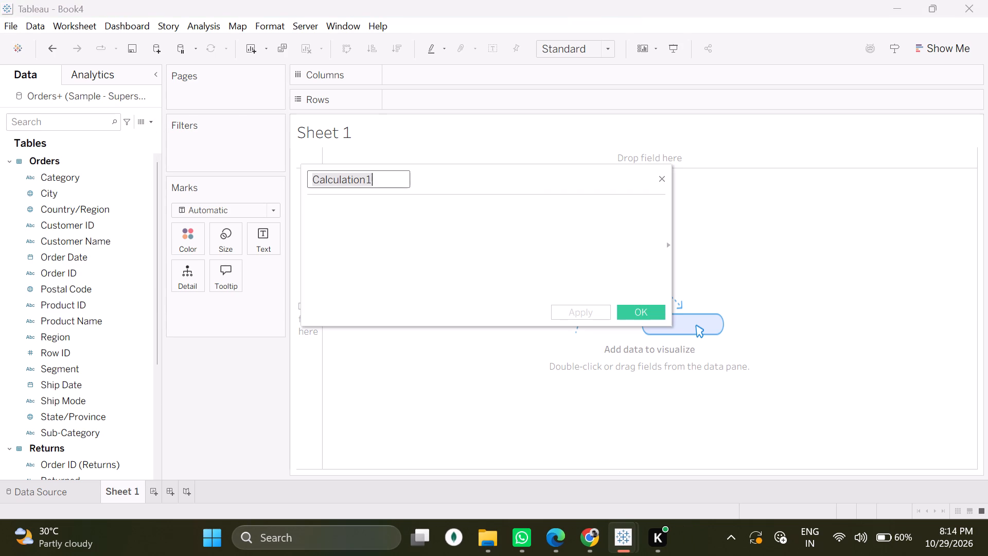
key(BackSpace)
text(Discounted Sales)
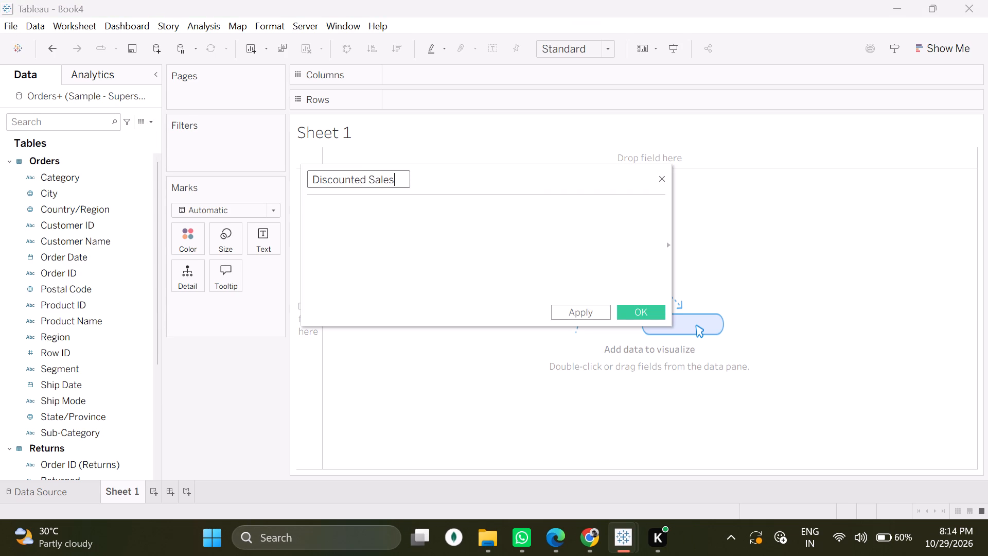
Enter the draft formula [Sales]-(1[Discount]) for the Discounted Sales calculation.
click(365, 228)
text(sa)
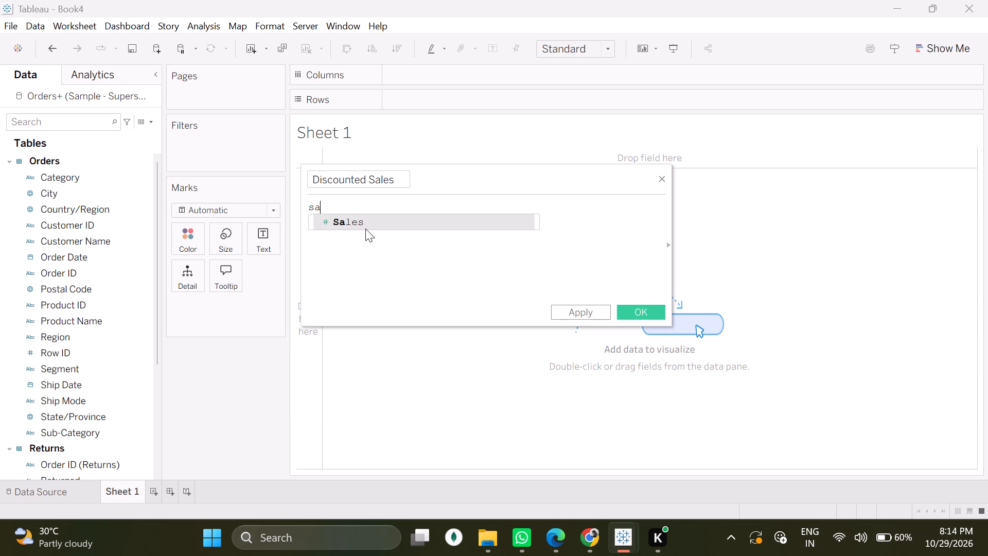
click(374, 225)
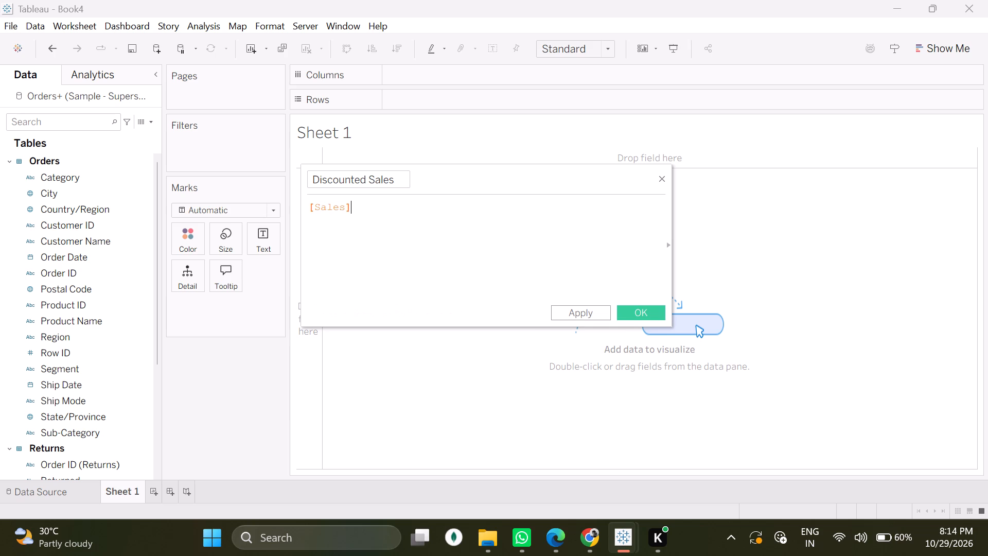
key(minus)
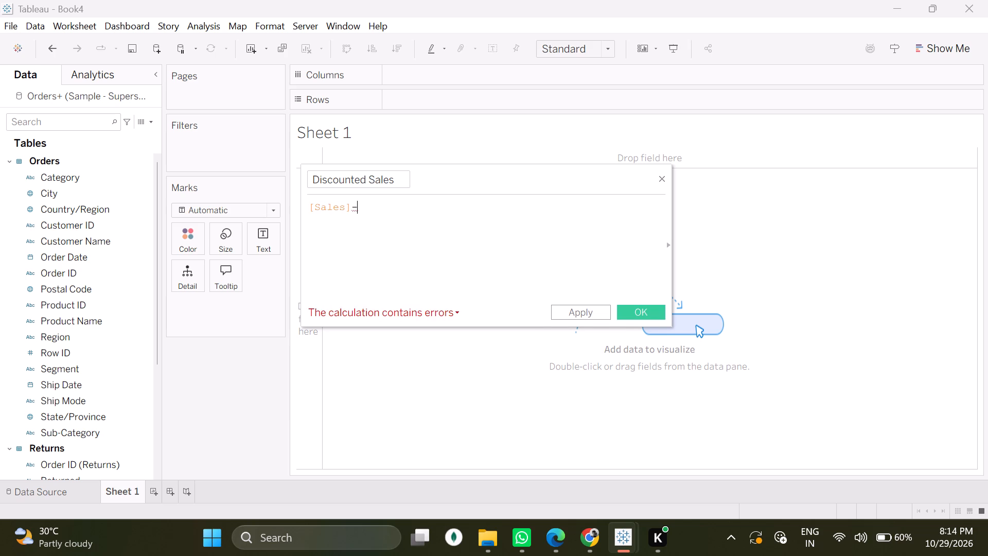
key(shift+parenleft)
key(1)
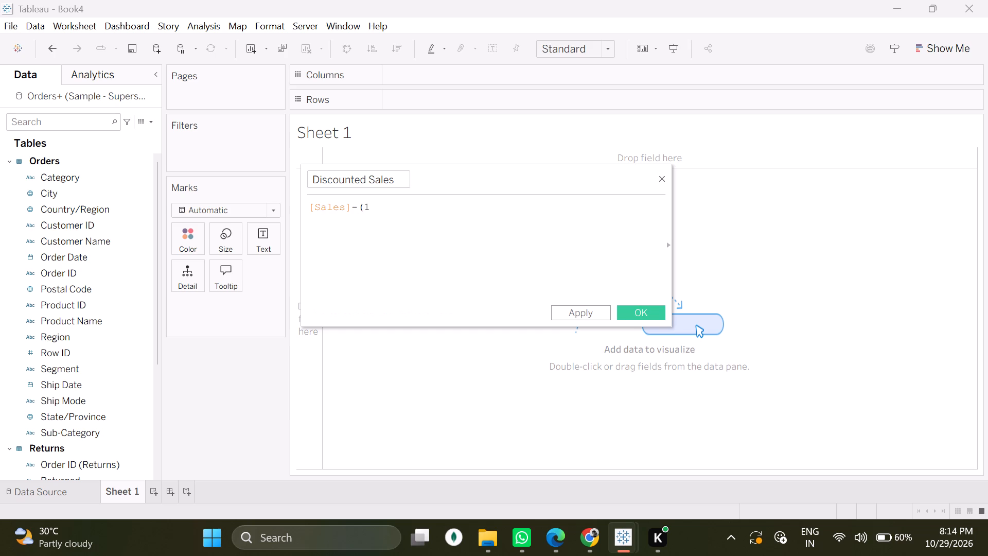
key(bracketleft)
text(di)
click(404, 227)
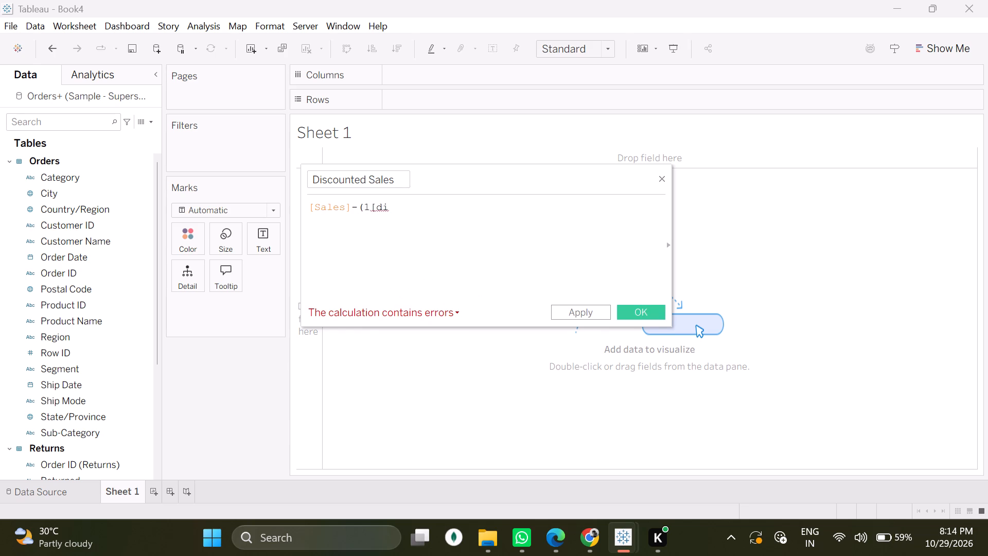
key(shift+parenright)
Correct the formula to [Sales]*(1- [Discount]) and save the Discounted Sales calculated field.
click(360, 213)
key(BackSpace)
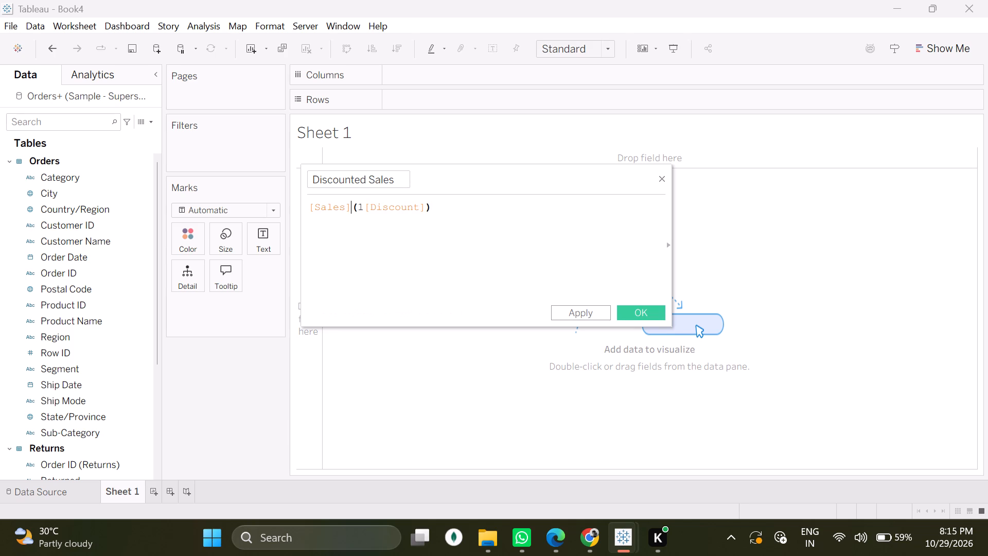
key(shift+asterisk)
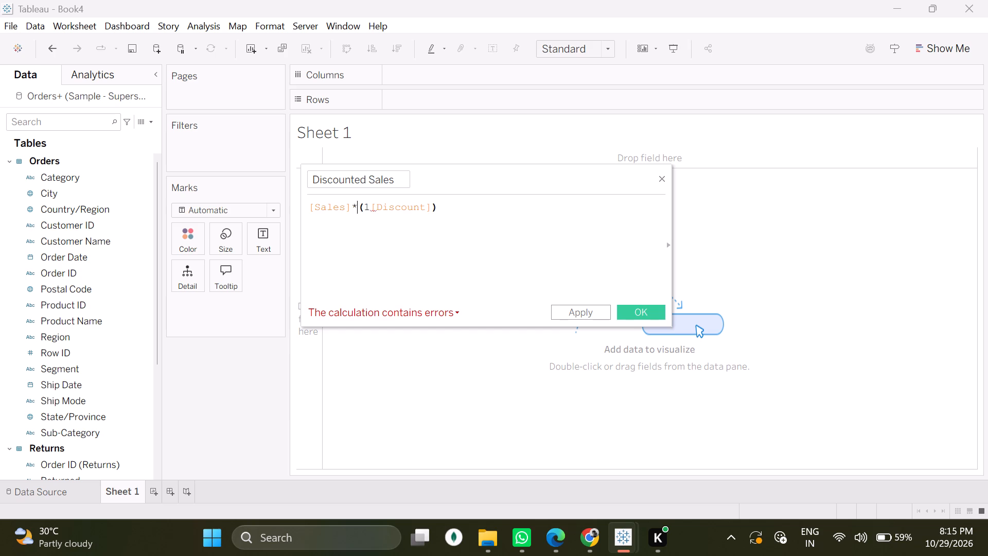
click(457, 306)
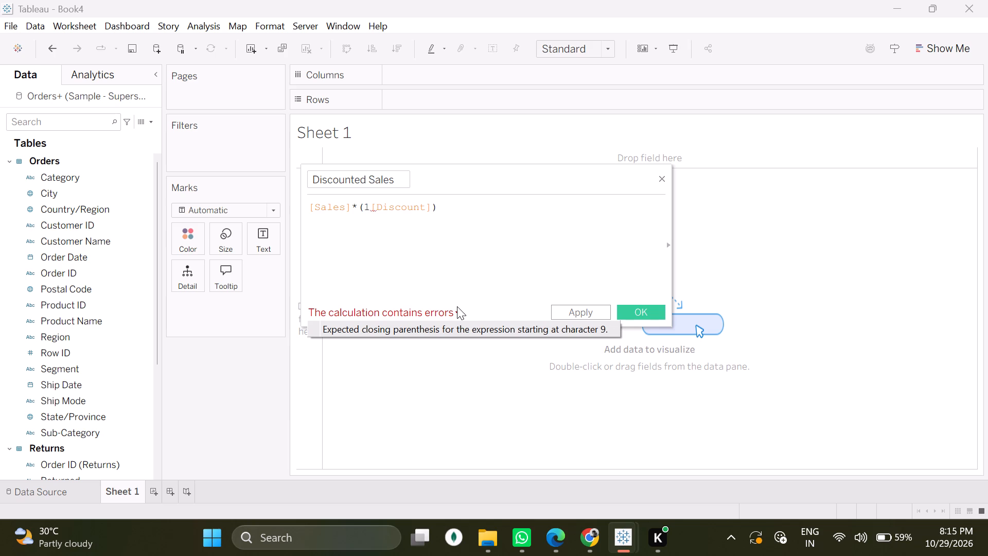
click(445, 262)
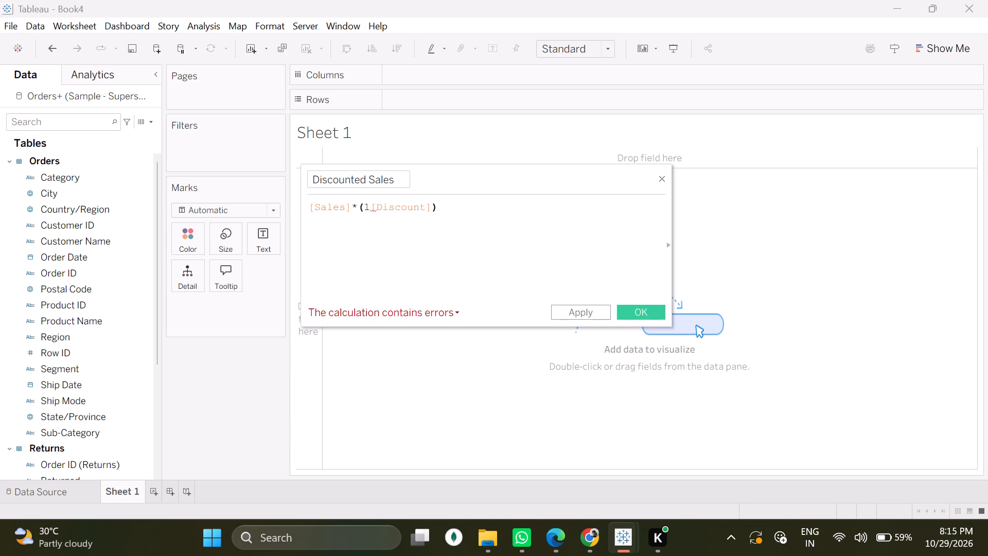
click(374, 210)
key(Left)
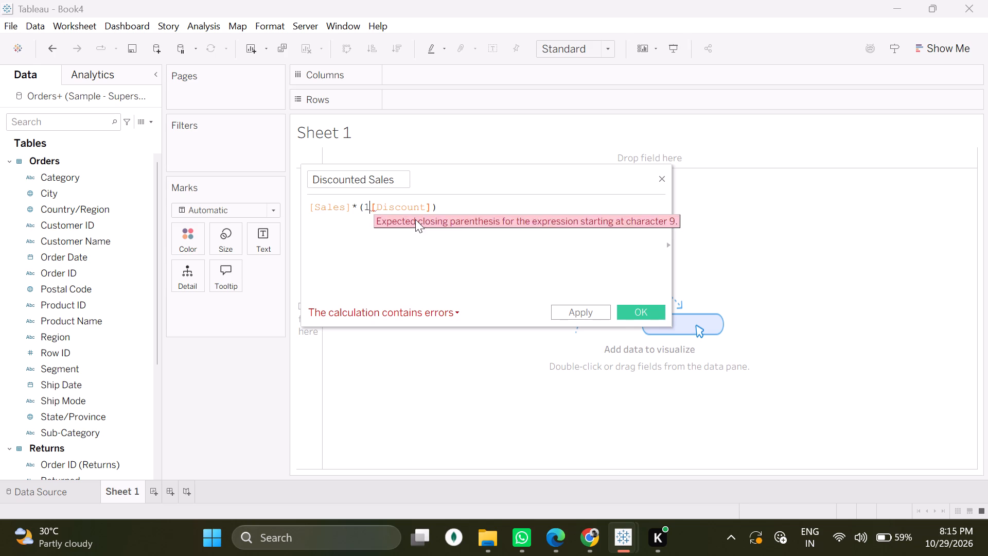
key(space)
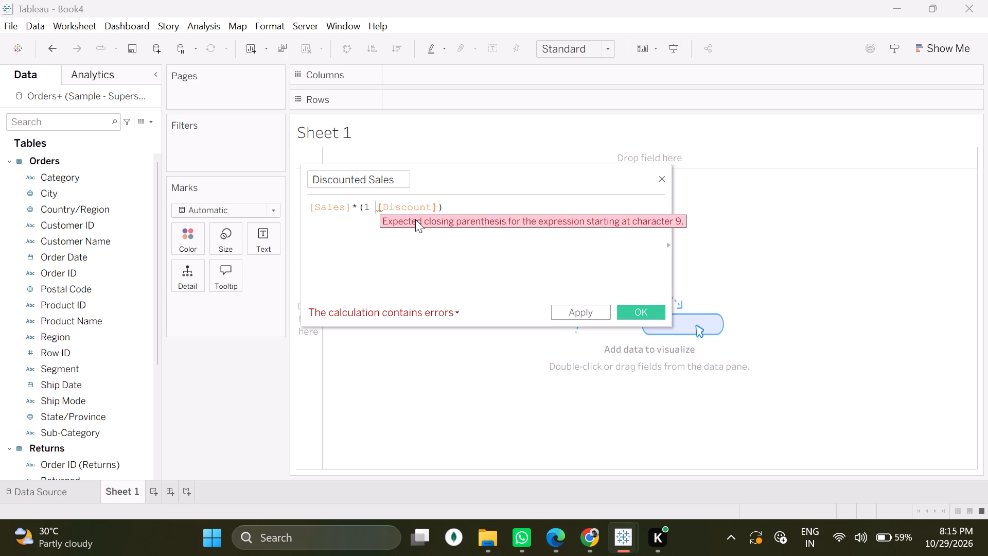
key(BackSpace)
text(-)
key(space)
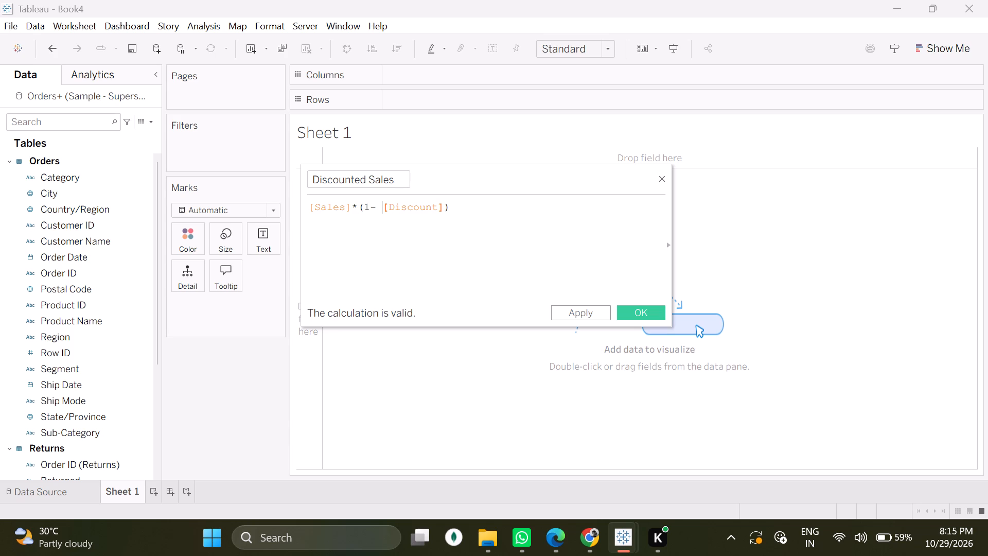
click(567, 306)
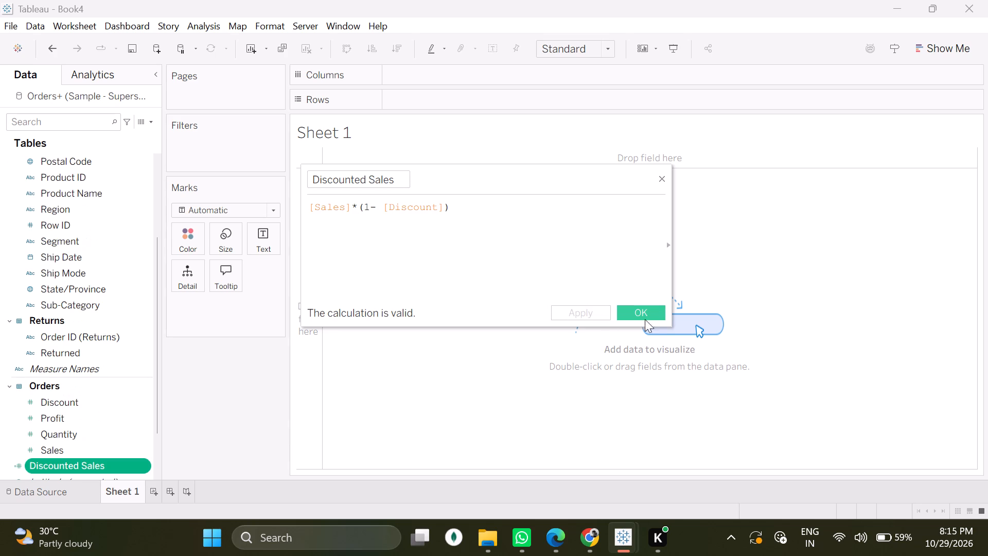
click(633, 311)
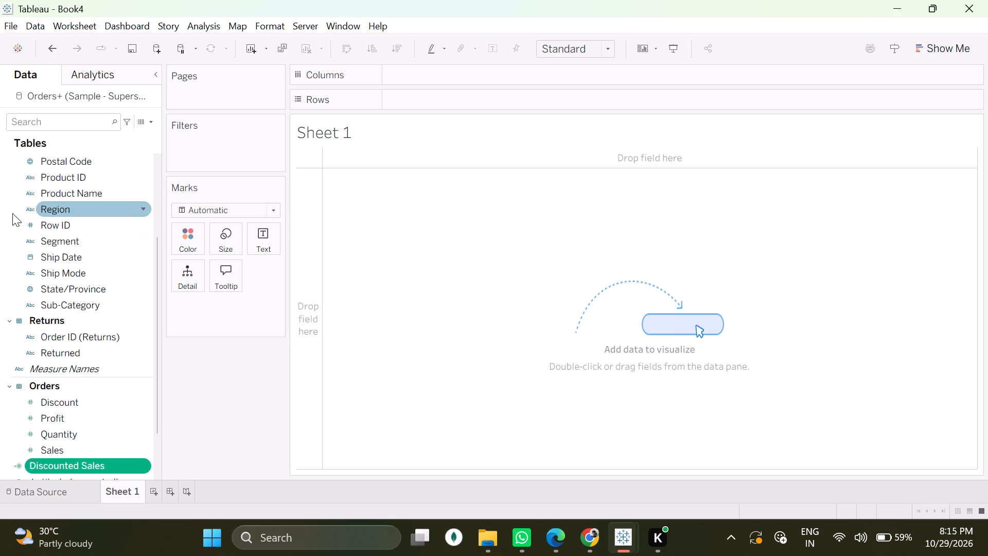
Build the Sheet 1 view with Measure Names on Columns and Discounted Sales on Rows.
scroll(50, 220, up, 7)
scroll(62, 240, down, 4)
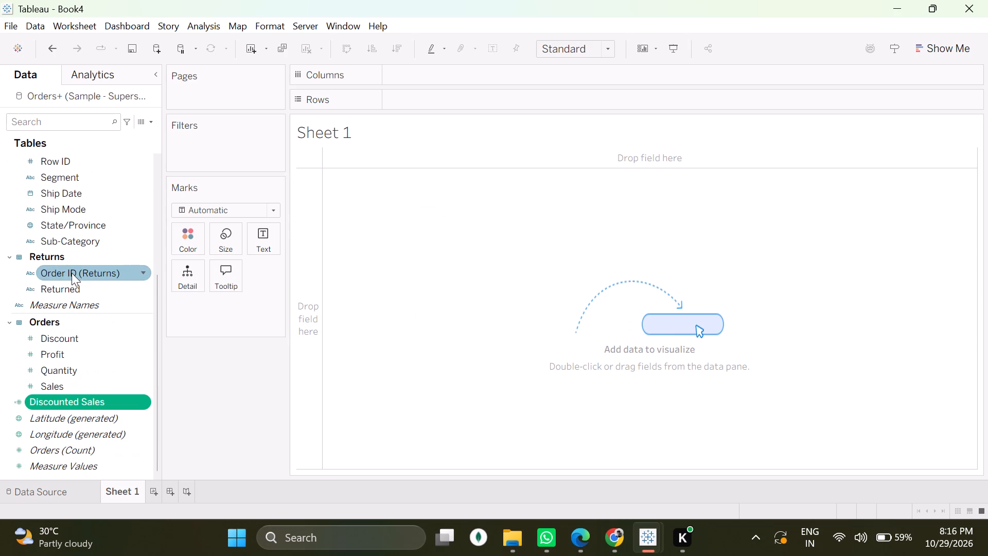
drag(65, 308, 352, 107)
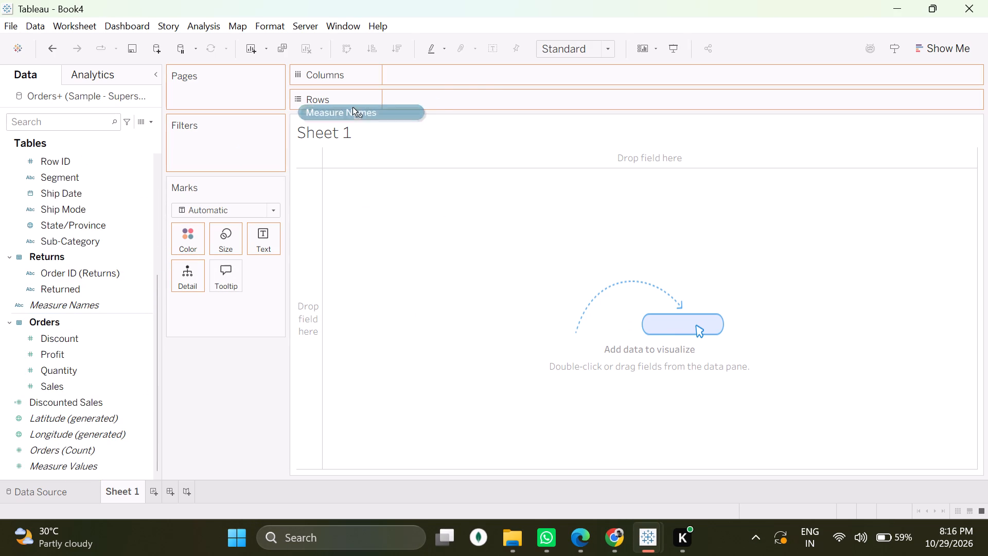
drag(352, 107, 411, 80)
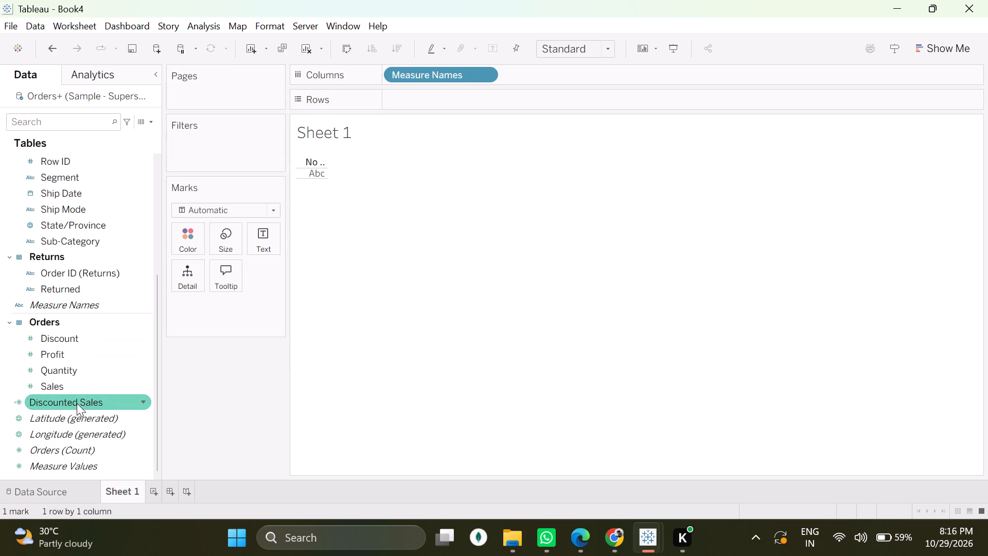
drag(77, 403, 435, 98)
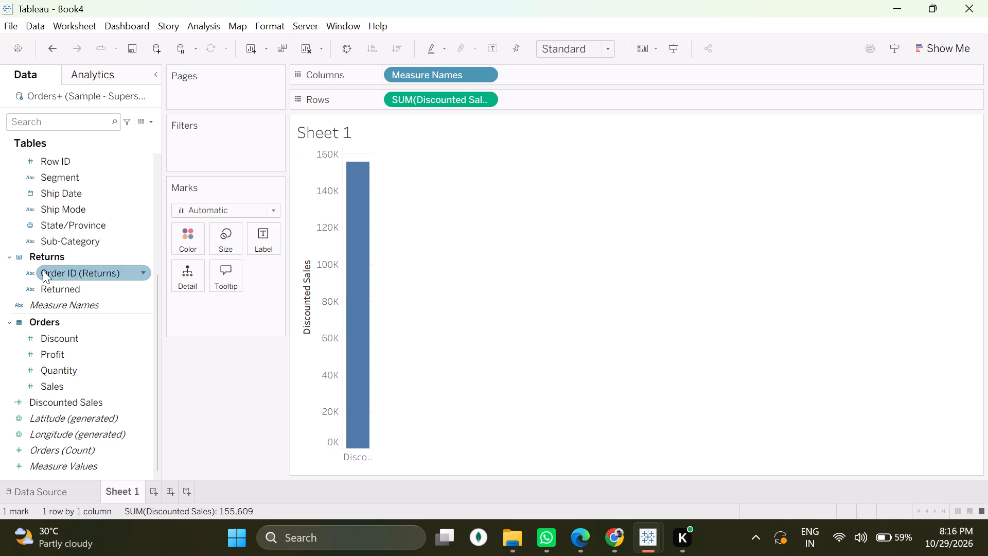
Add Order ID from the Orders table to Rows, ahead of Discounted Sales.
scroll(43, 270, up, 4)
drag(75, 267, 188, 158)
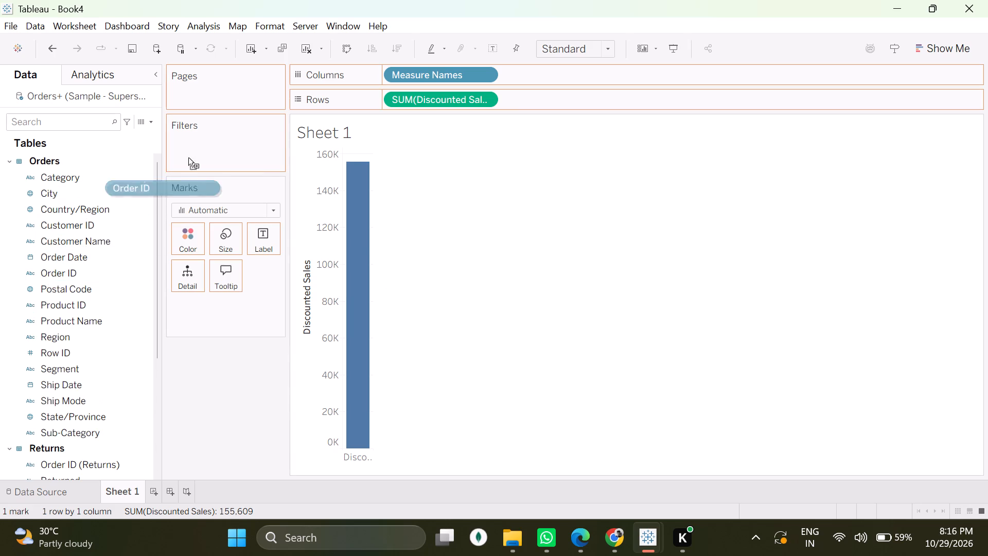
drag(188, 158, 451, 92)
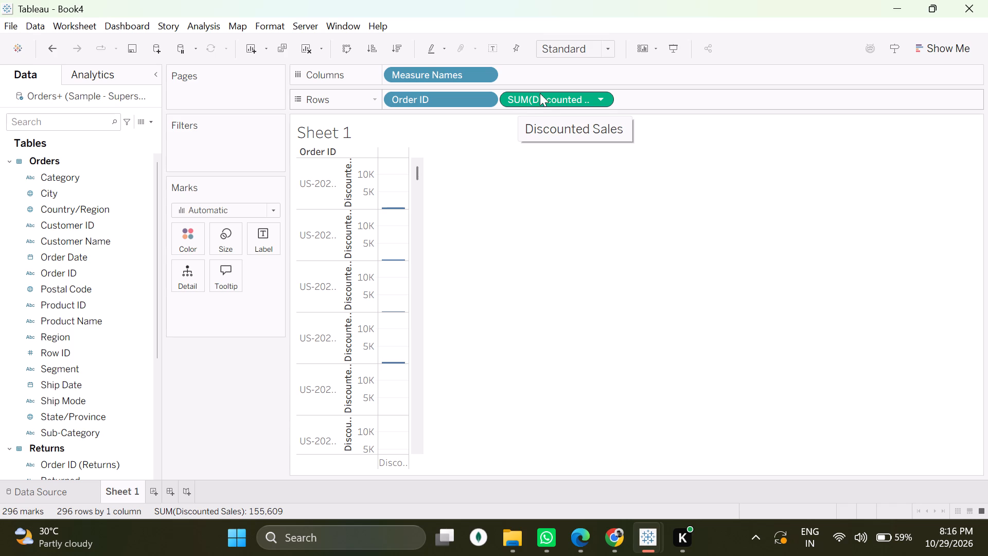
Add Measure Names to Filters, keeping all measures selected.
scroll(112, 435, down, 3)
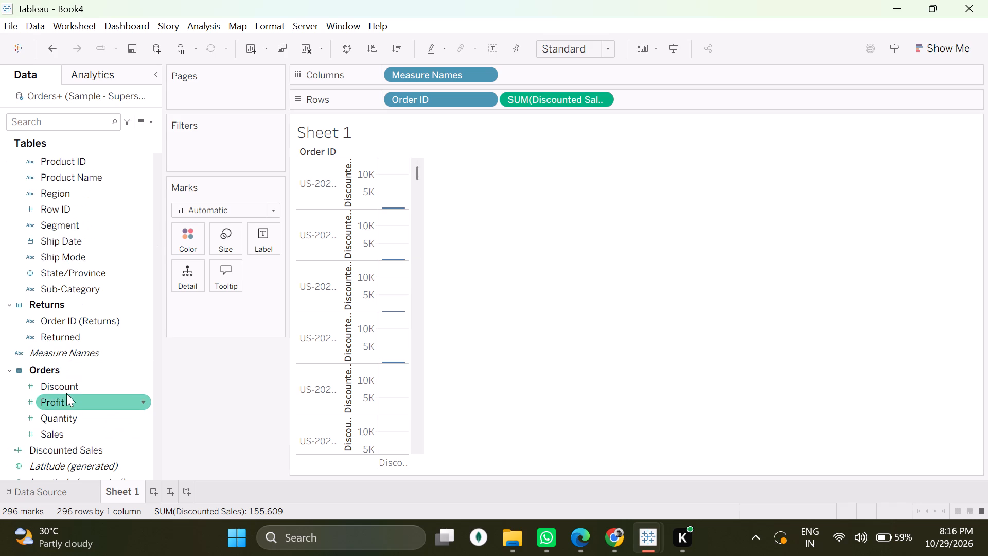
drag(74, 350, 205, 230)
drag(211, 219, 214, 208)
drag(218, 188, 212, 141)
drag(212, 140, 211, 134)
drag(231, 308, 231, 270)
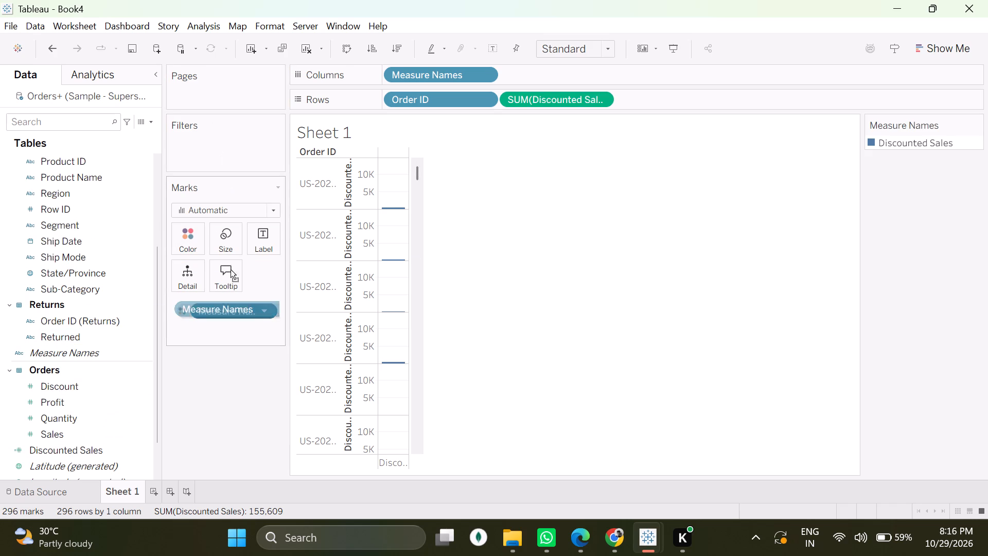
drag(231, 270, 224, 144)
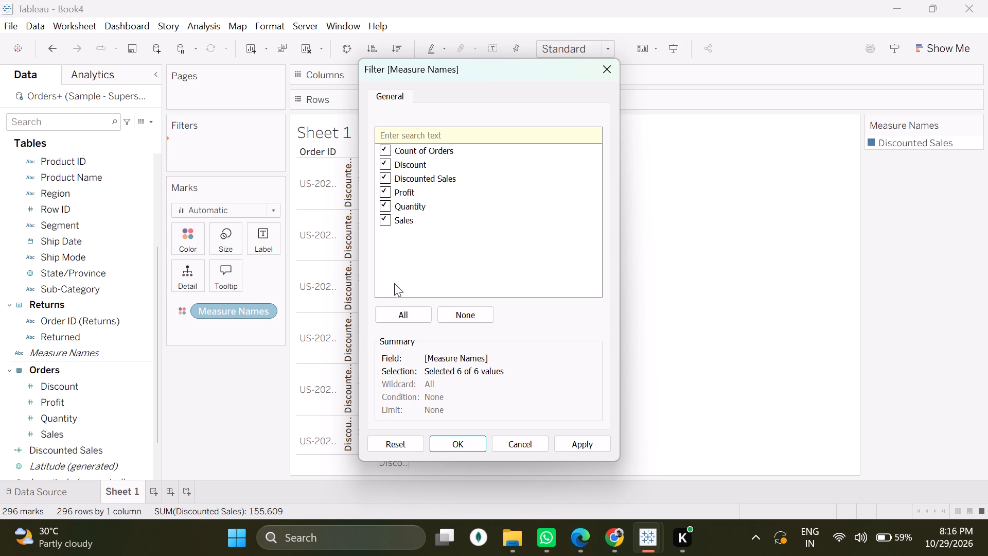
click(393, 310)
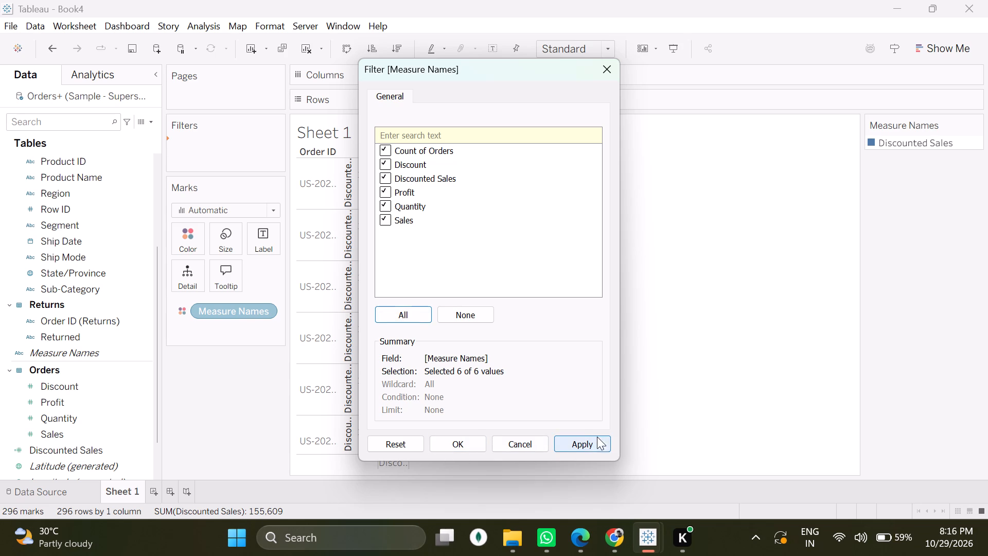
click(590, 448)
click(453, 442)
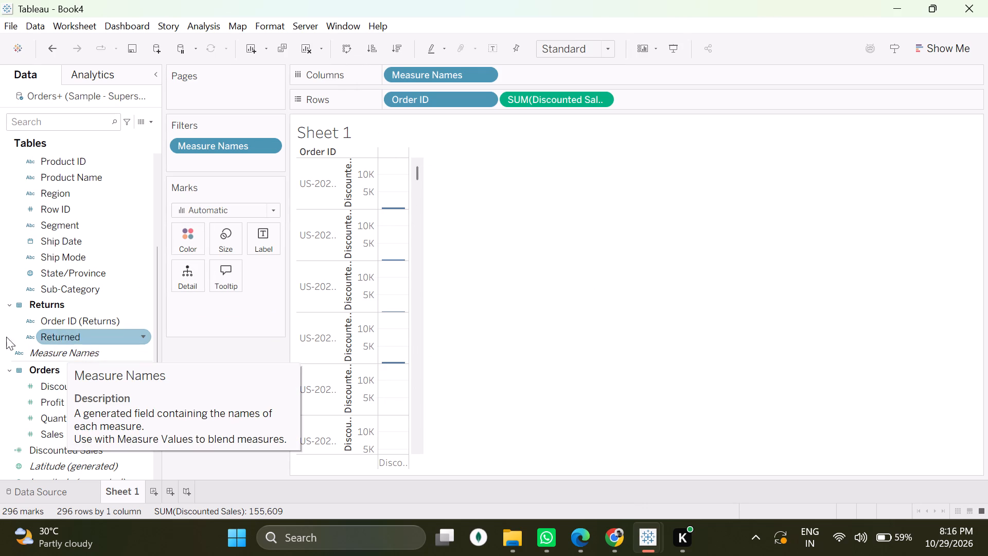
Remove the Discounted Sales measure from Rows, leaving only Order ID there.
scroll(42, 402, down, 2)
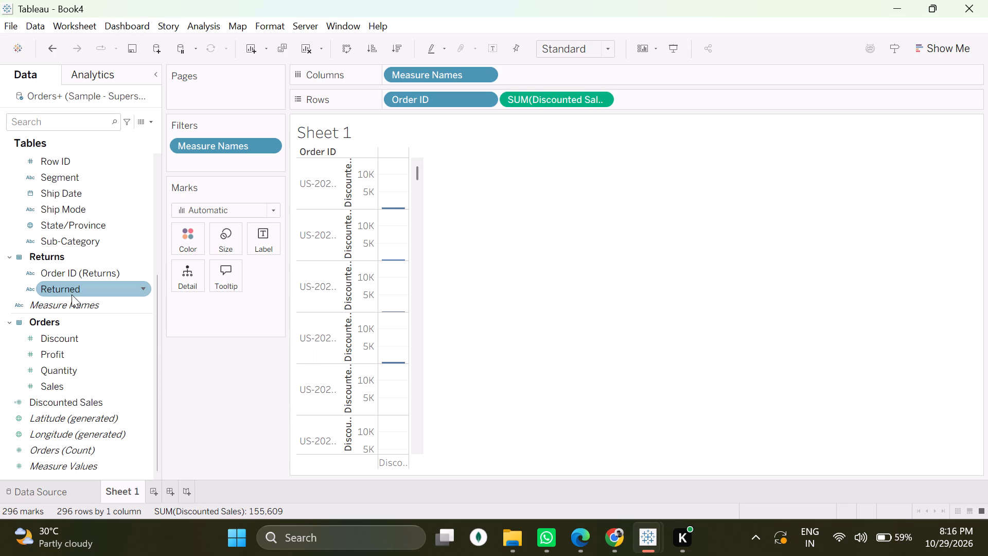
drag(546, 98, 72, 384)
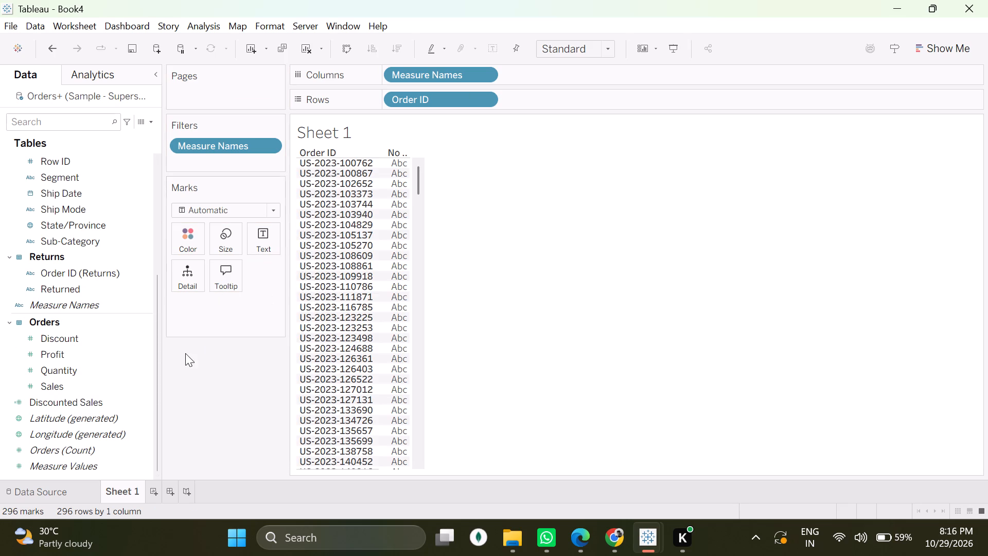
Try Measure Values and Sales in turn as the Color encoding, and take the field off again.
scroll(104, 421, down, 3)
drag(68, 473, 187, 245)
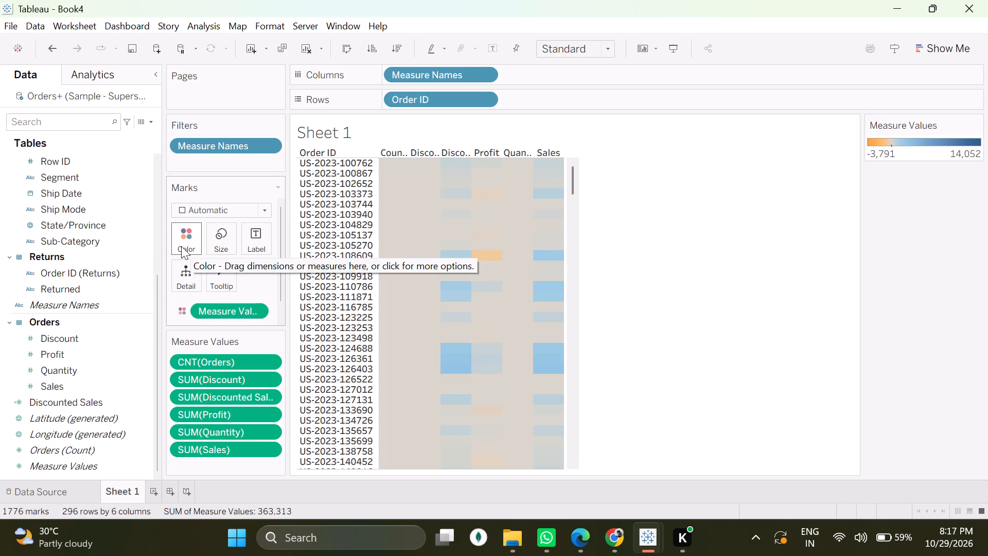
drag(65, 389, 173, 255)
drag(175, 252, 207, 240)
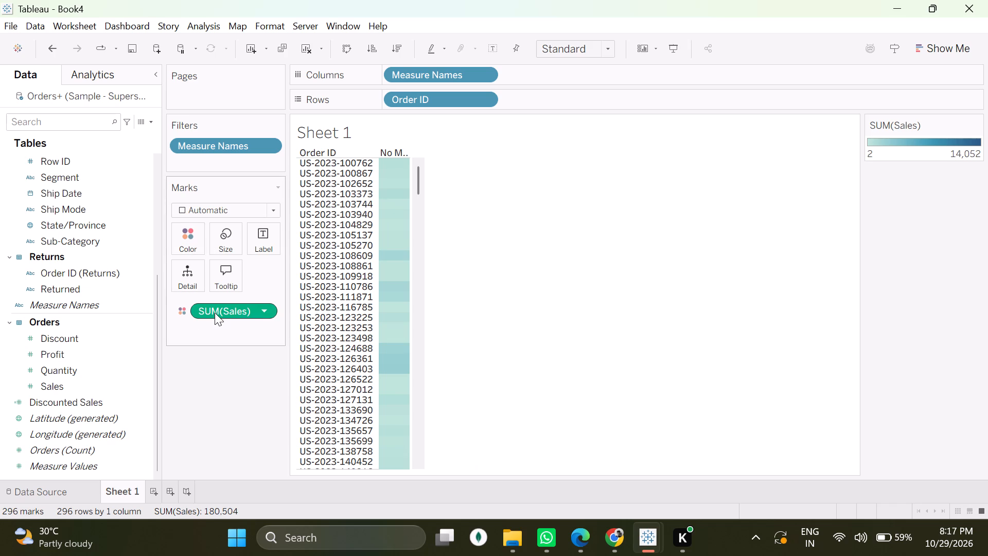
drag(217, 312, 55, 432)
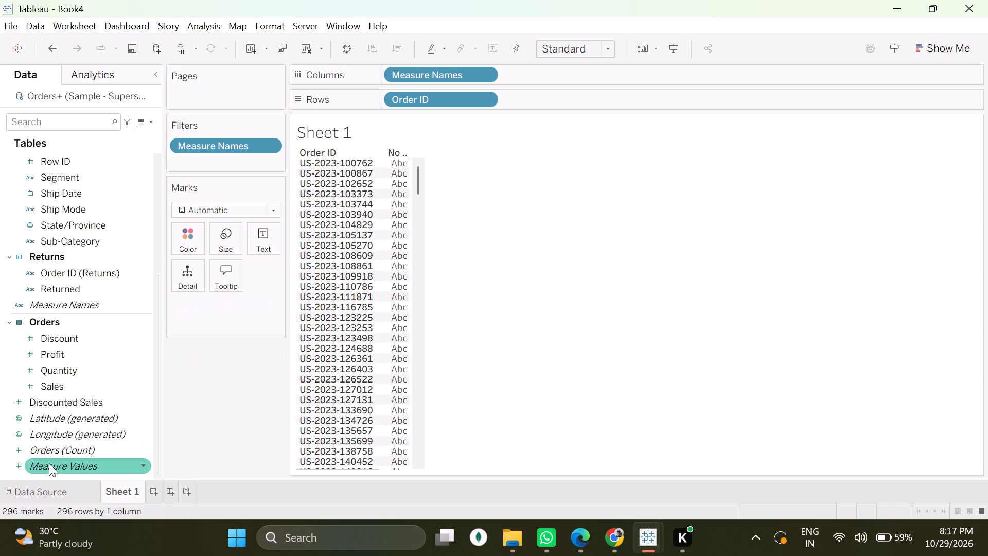
Color the Order ID table by Measure Values and show Sales as its text.
drag(49, 463, 184, 238)
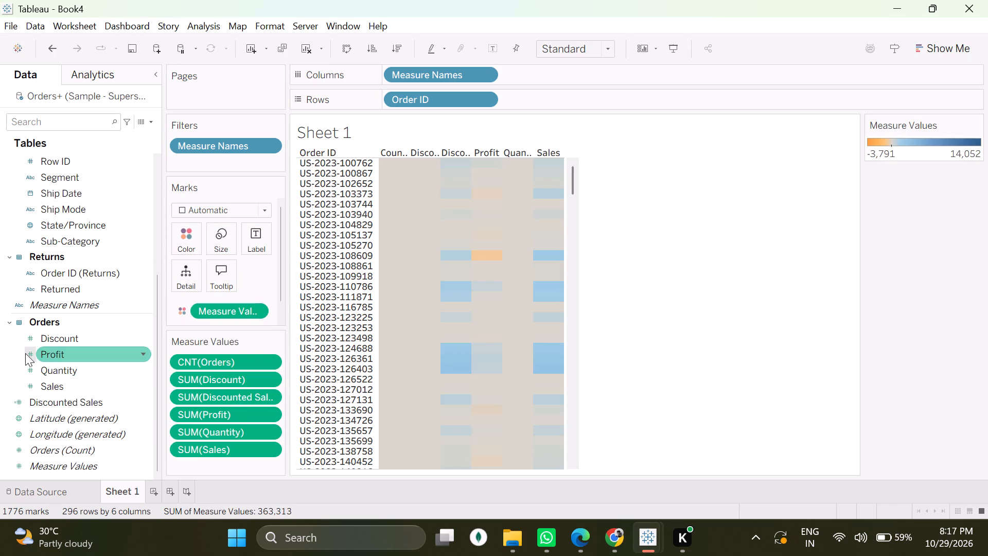
drag(52, 381, 256, 240)
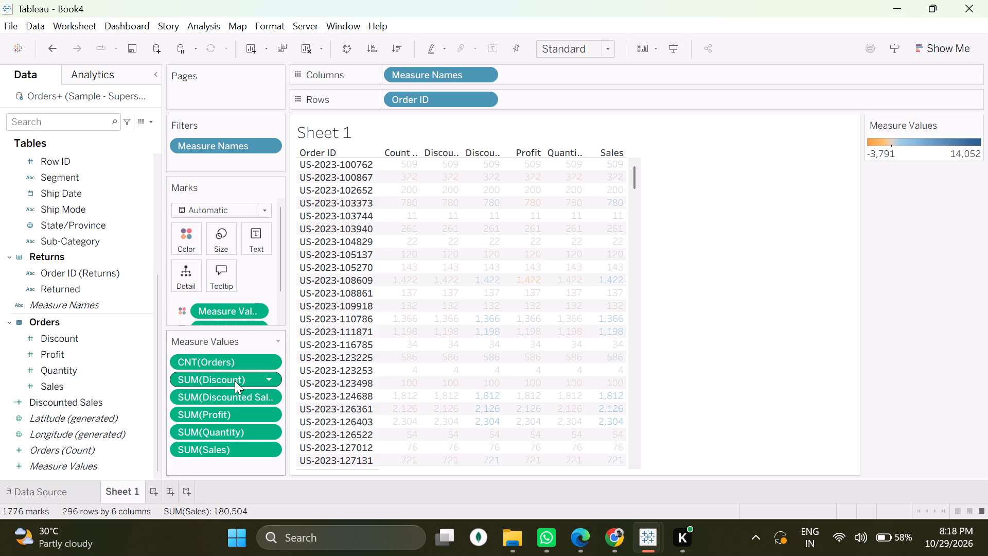
Remove Quantity, Profit, Discount and the Orders count from Measure Values, keeping only Discounted Sales and Sales.
right_click(230, 432)
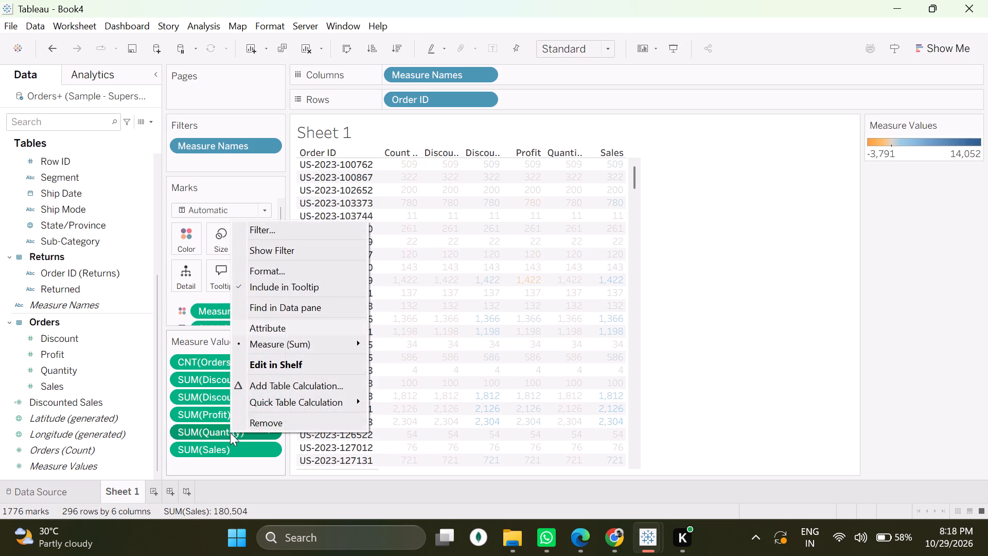
click(263, 421)
right_click(230, 437)
right_click(230, 437)
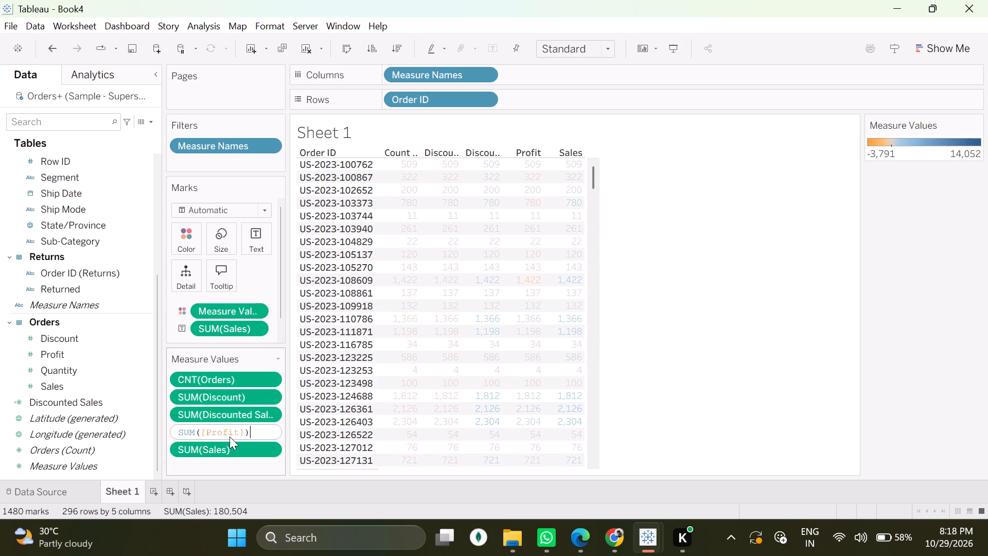
click(245, 462)
right_click(256, 436)
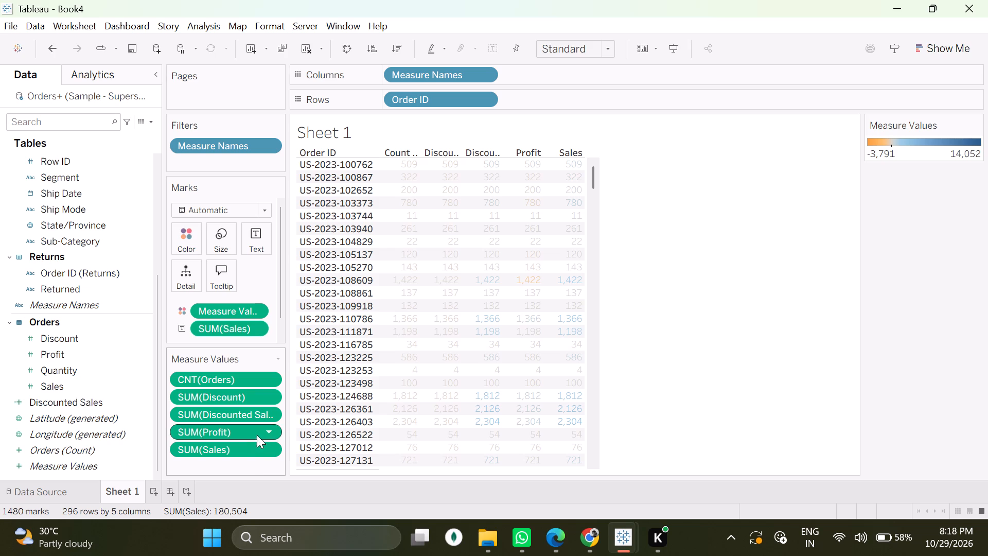
click(279, 427)
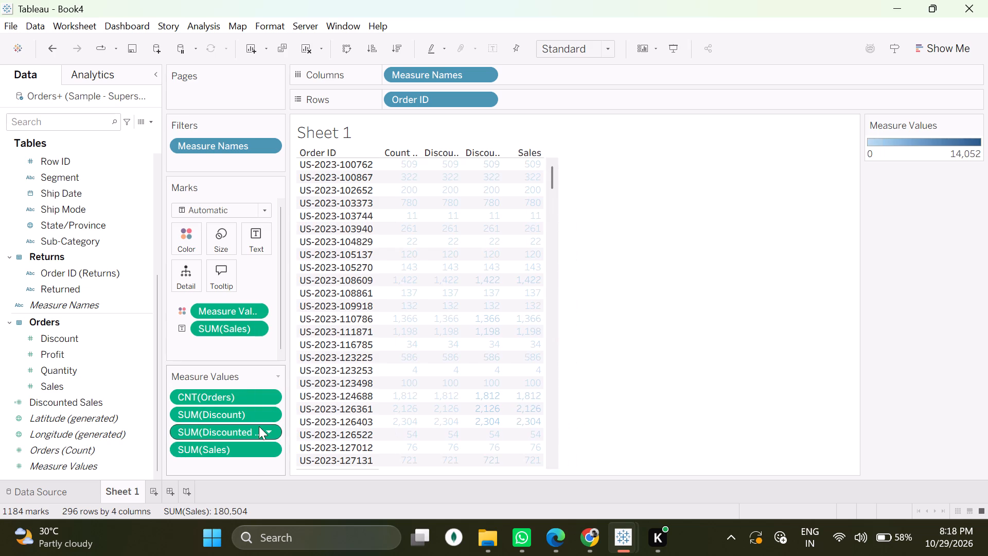
right_click(263, 432)
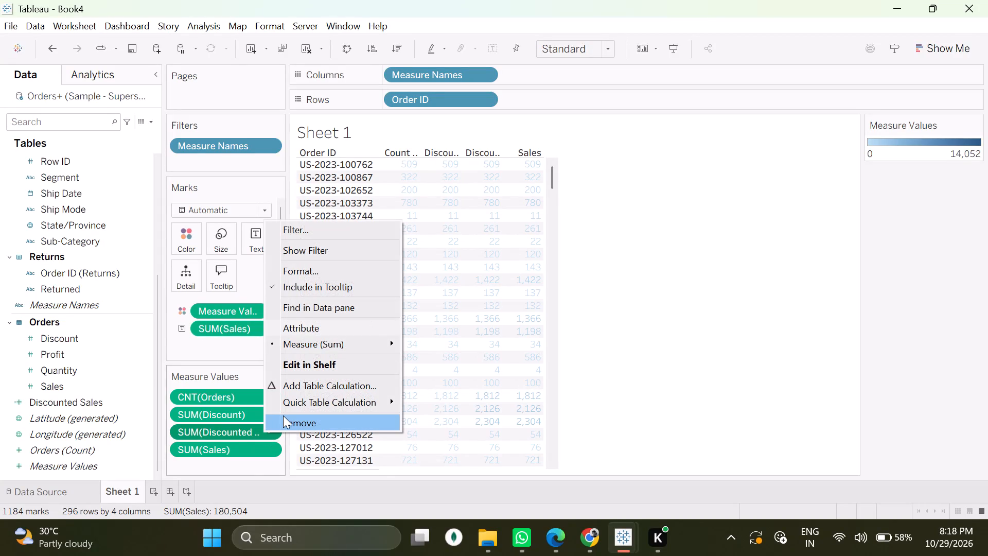
click(243, 471)
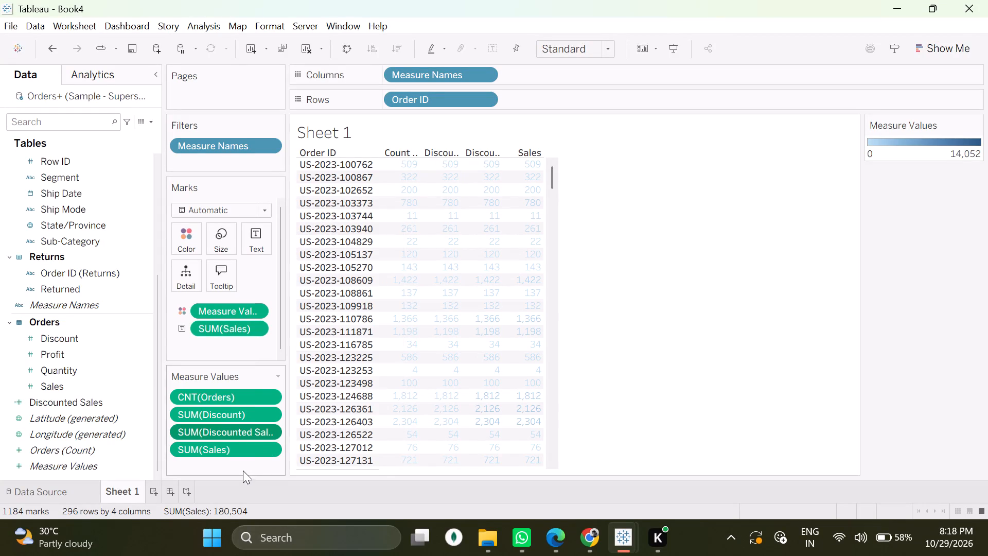
right_click(264, 411)
click(287, 402)
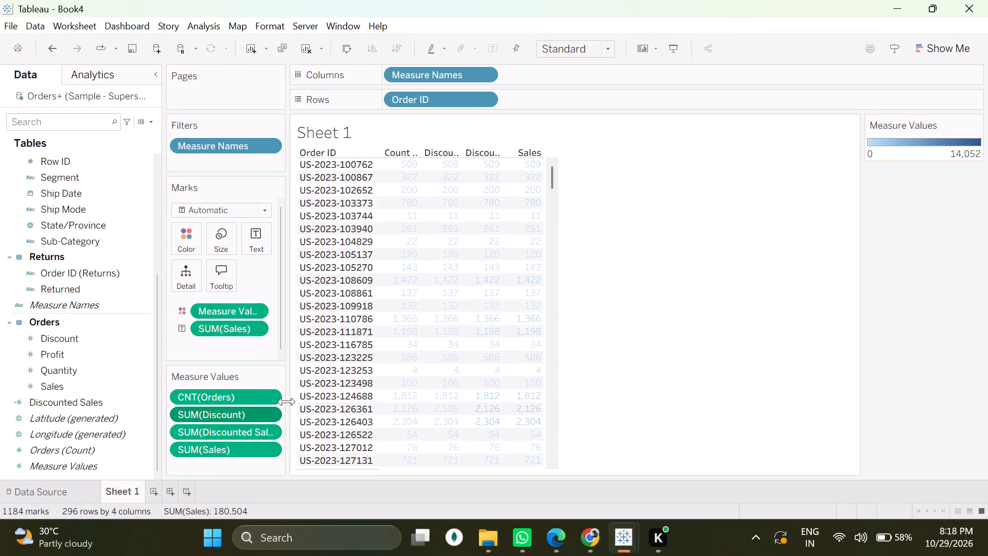
right_click(258, 400)
click(283, 393)
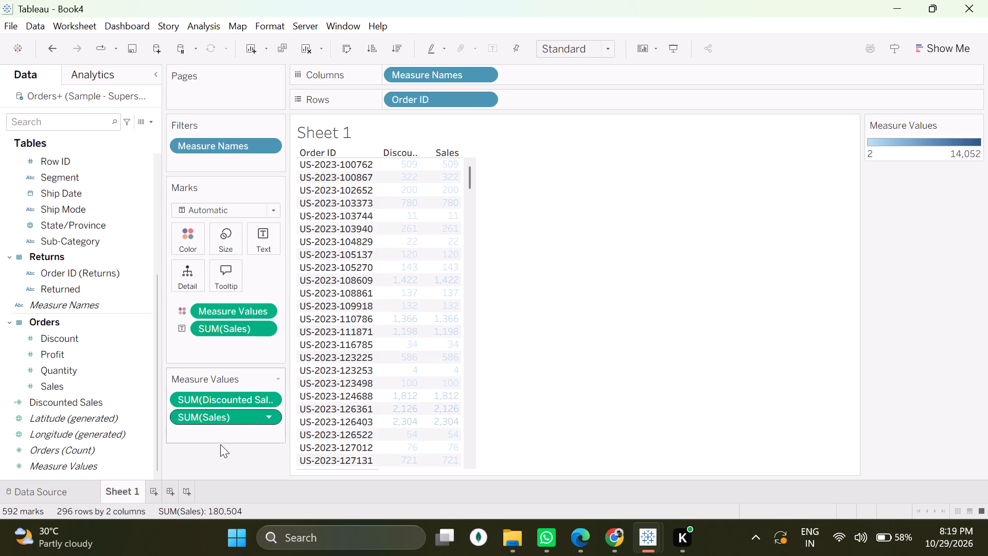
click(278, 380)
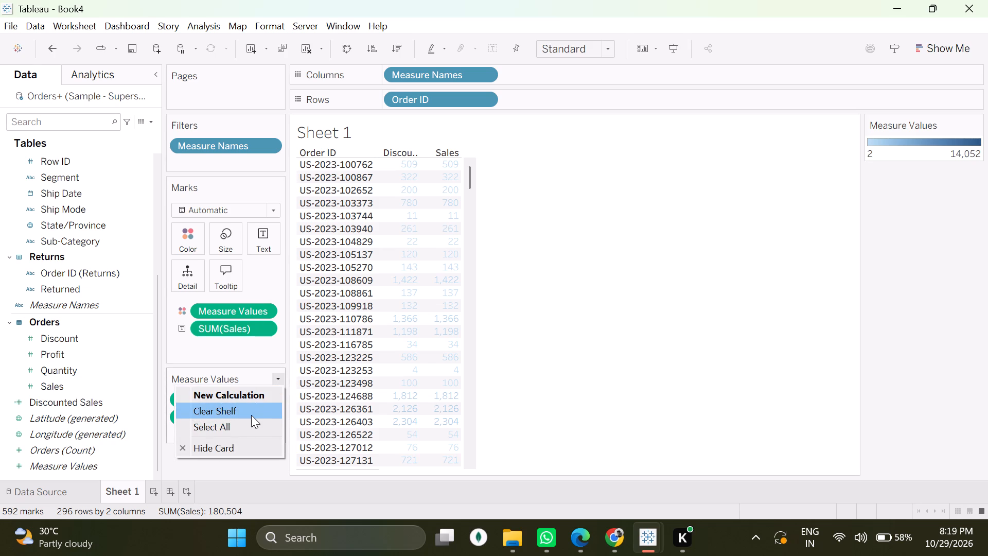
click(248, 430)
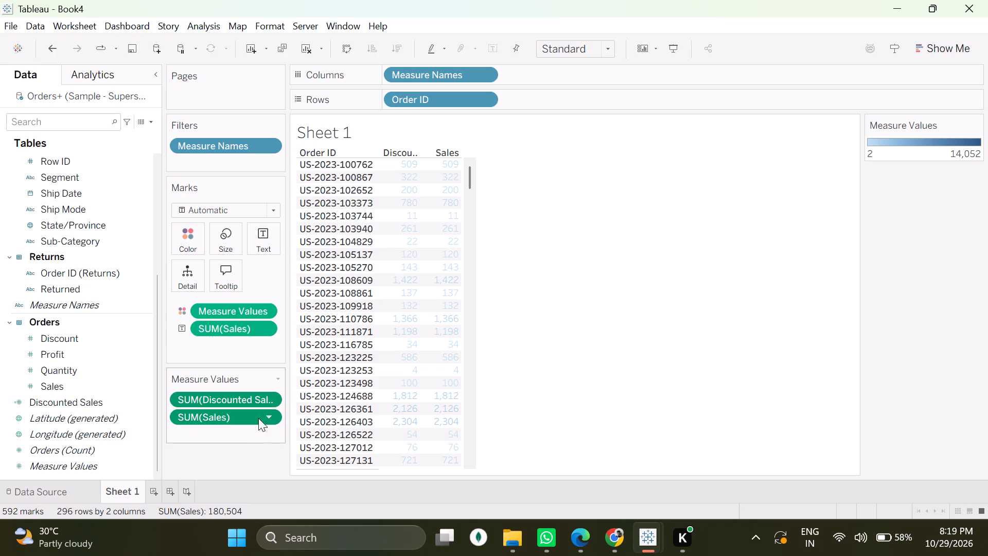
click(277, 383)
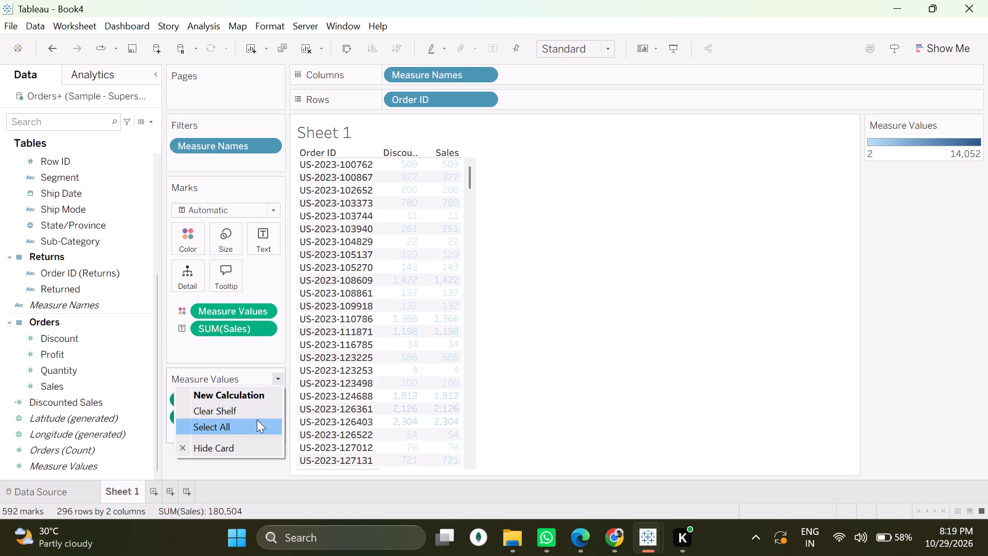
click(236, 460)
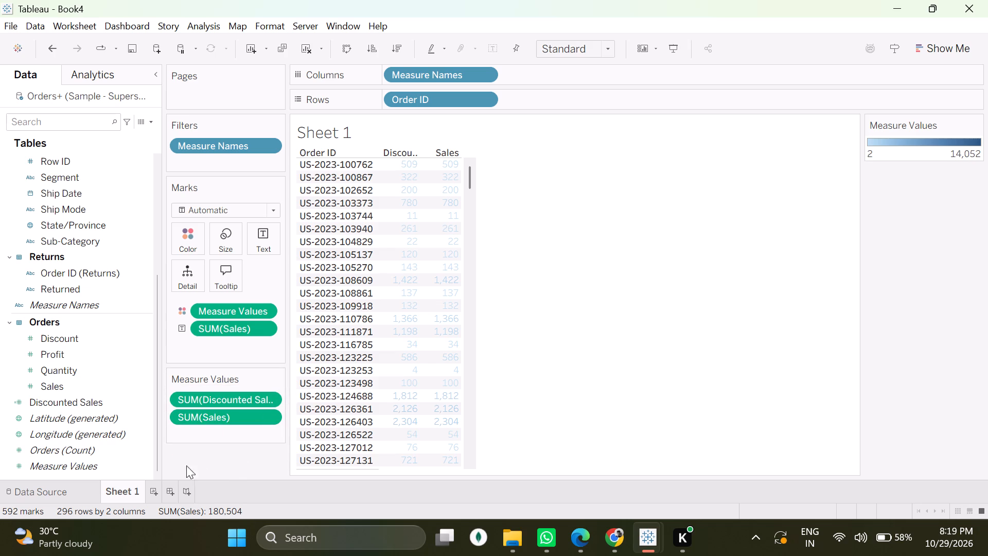
Rename Sheet 1 as wrong.
double_click(118, 493)
text(wrong)
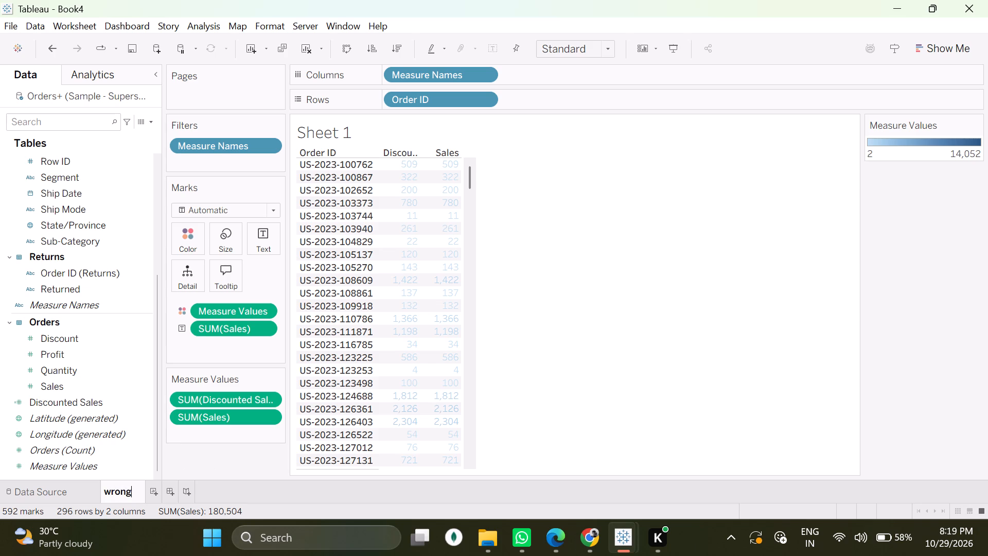
key(Return)
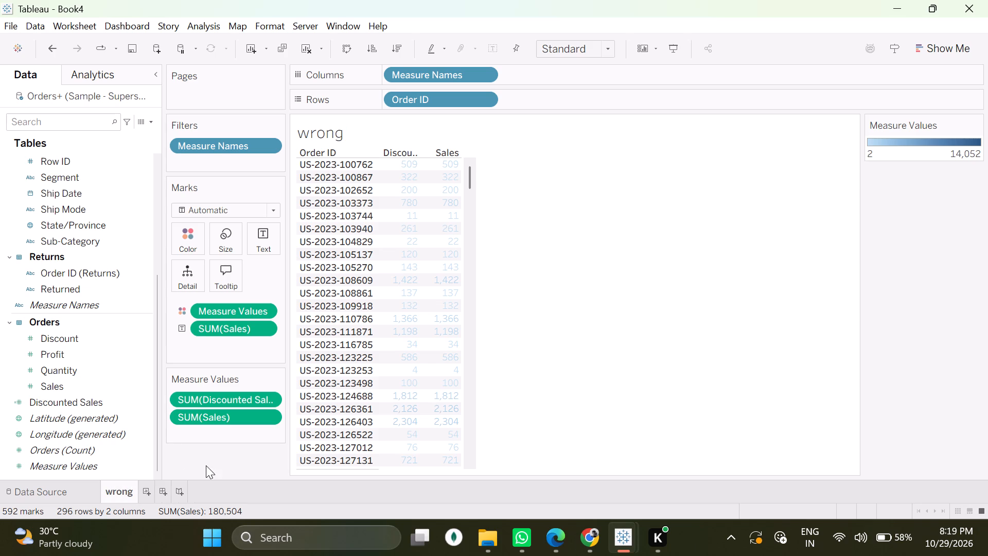
Add a new blank worksheet after the wrong sheet.
click(146, 497)
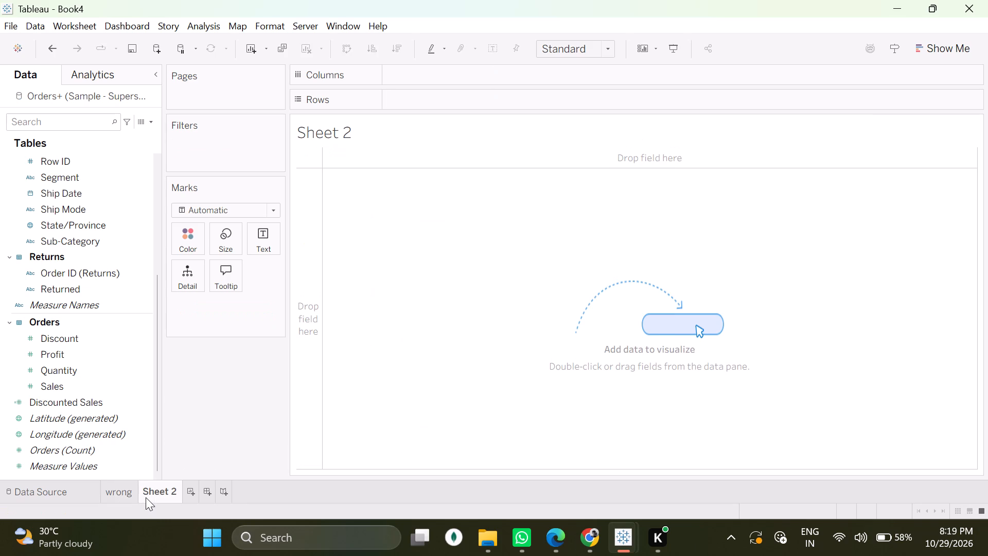
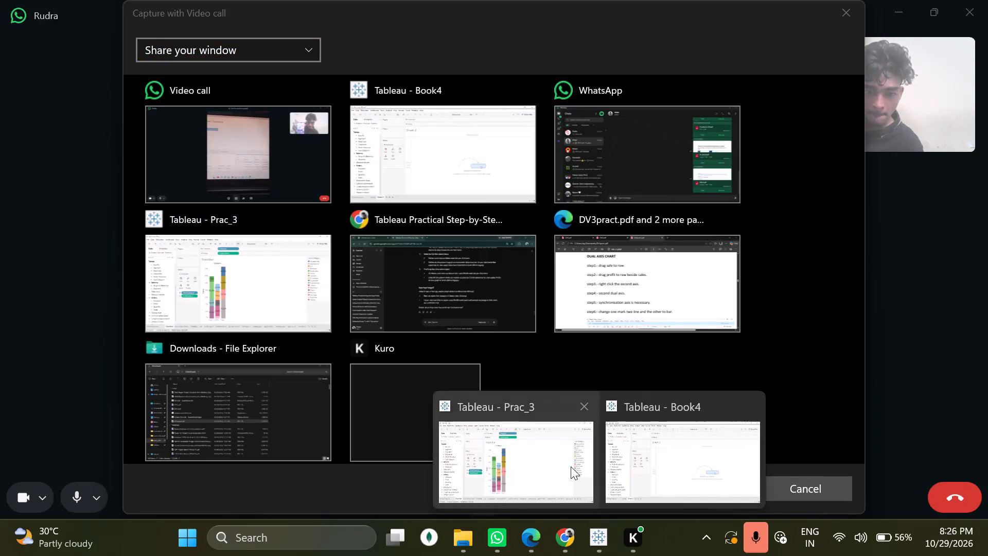
Switch to the Prac_3 workbook in Tableau and open its data source page to view the Orders connection.
click(570, 466)
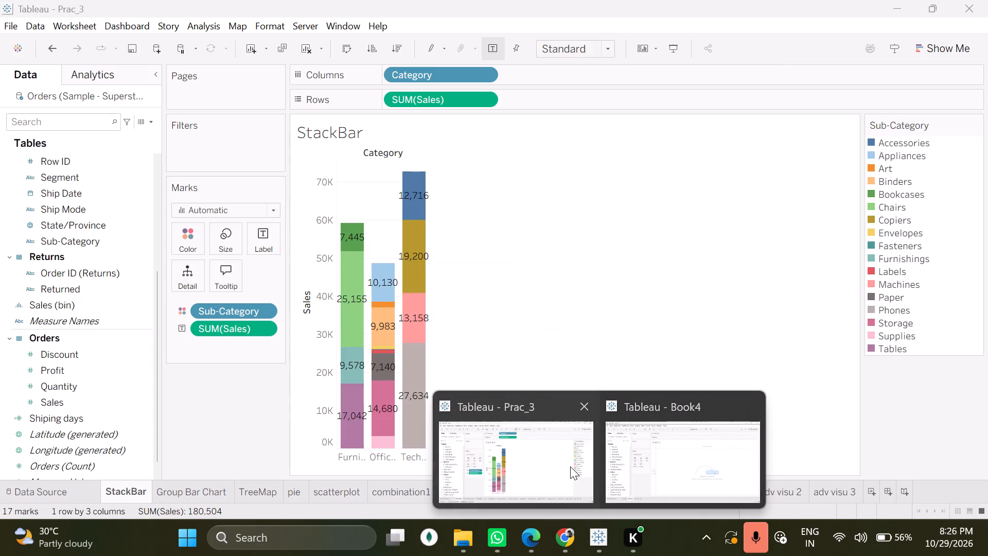
click(72, 492)
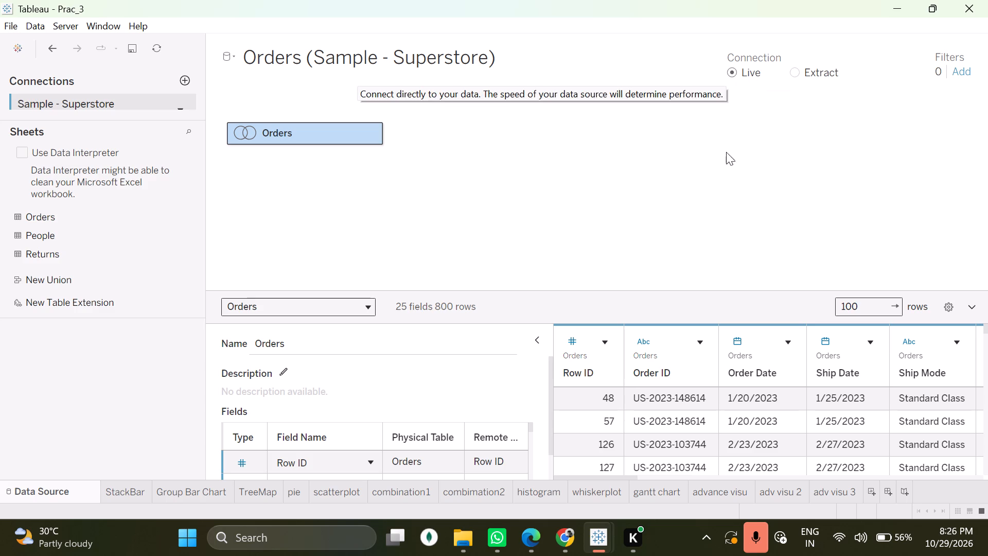
click(603, 531)
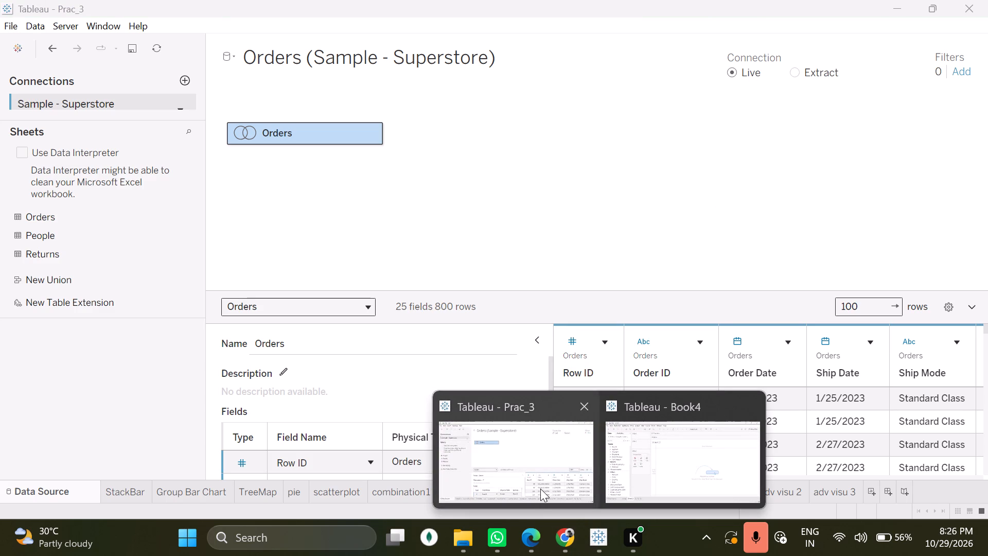
click(507, 528)
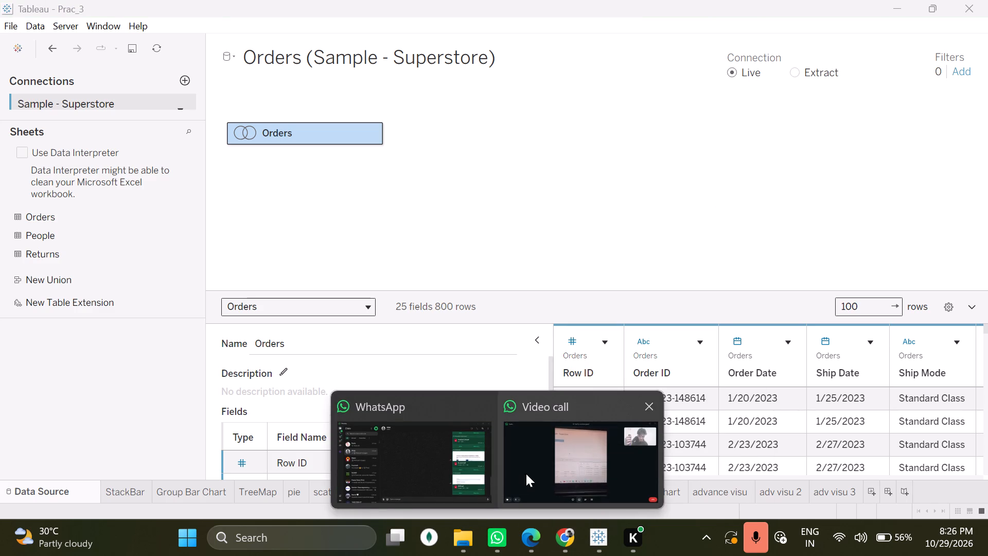
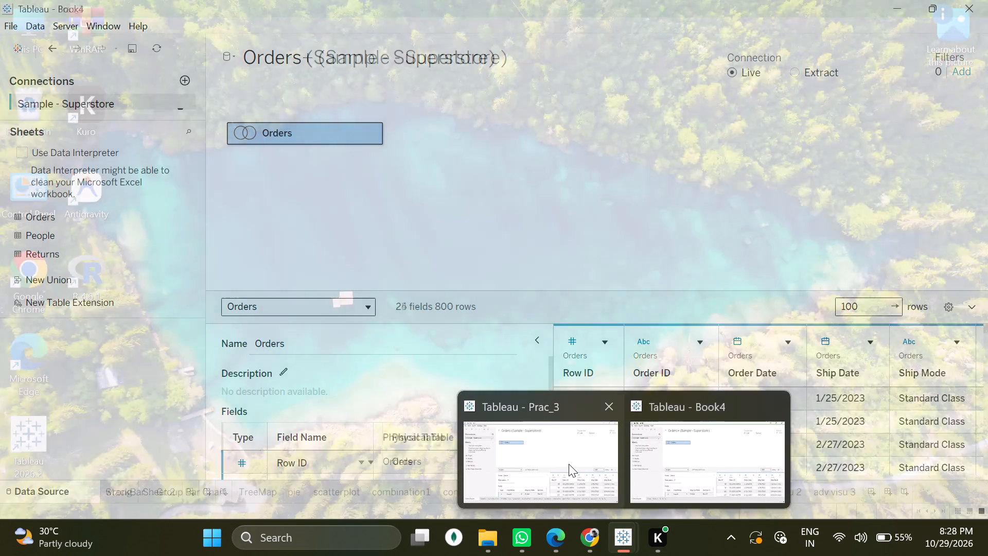
Switch to the Prac_3 workbook window in Tableau to consult it as reference.
click(567, 464)
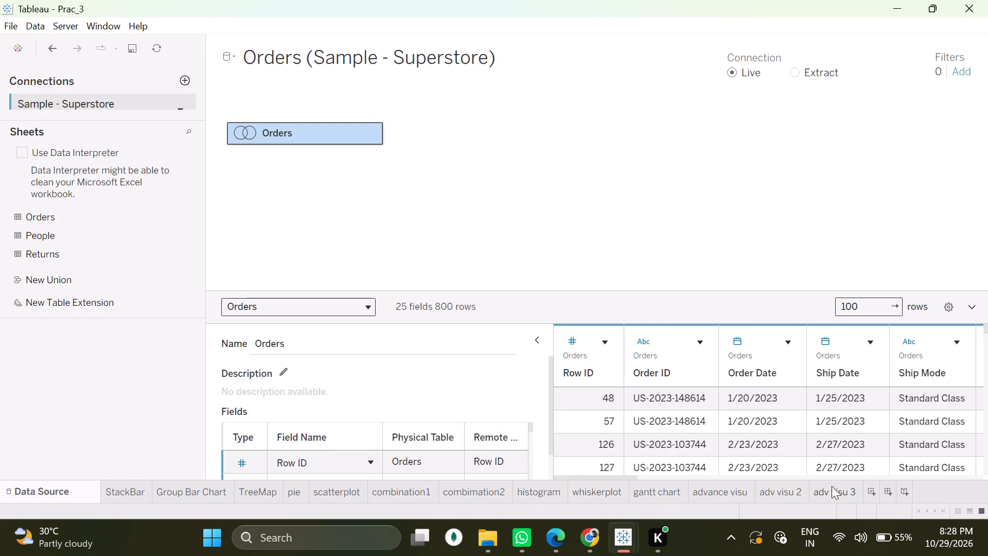
Review the Prac_3 chart worksheets one after another, from adv visu 3 back through the gantt chart and combination charts to the pie.
click(839, 486)
click(777, 496)
click(739, 495)
click(640, 496)
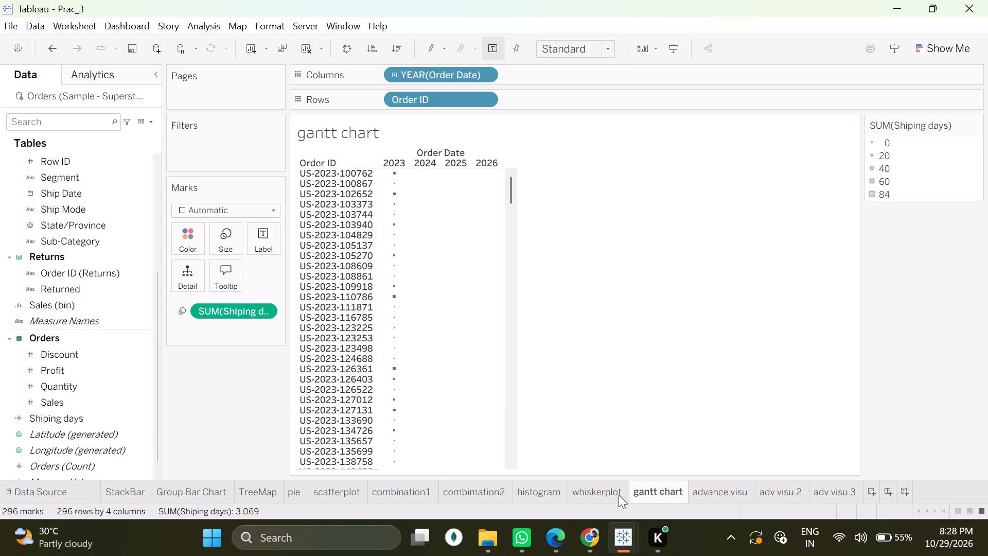
click(586, 497)
drag(527, 492, 522, 490)
click(469, 482)
click(366, 503)
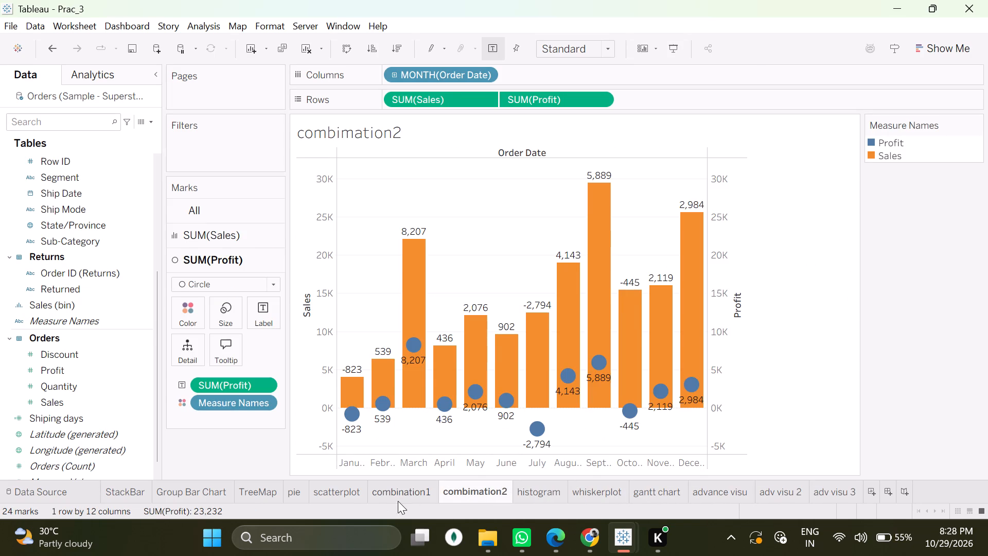
click(398, 501)
click(338, 494)
click(285, 493)
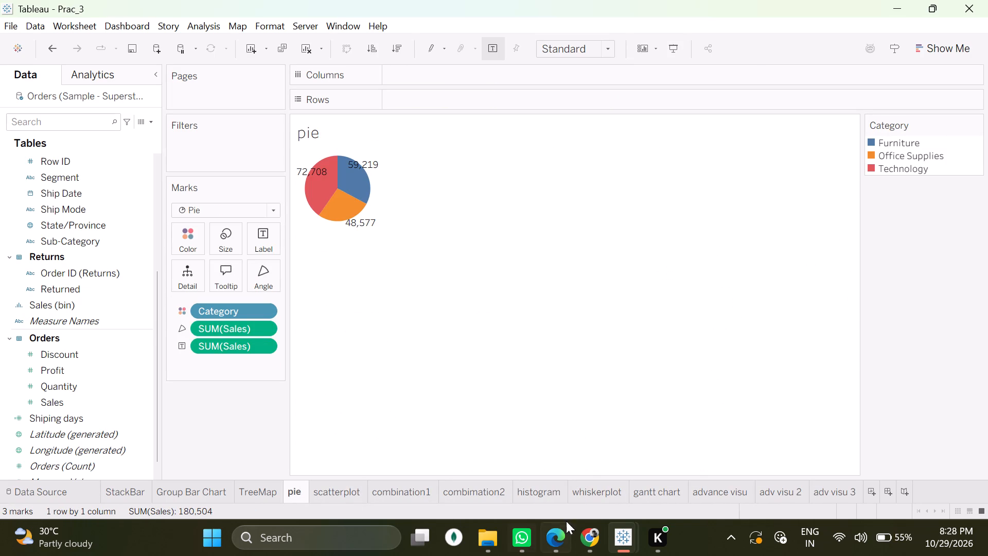
Switch back to the Book4 workbook and open the empty Sheet 2 worksheet.
click(627, 543)
click(655, 502)
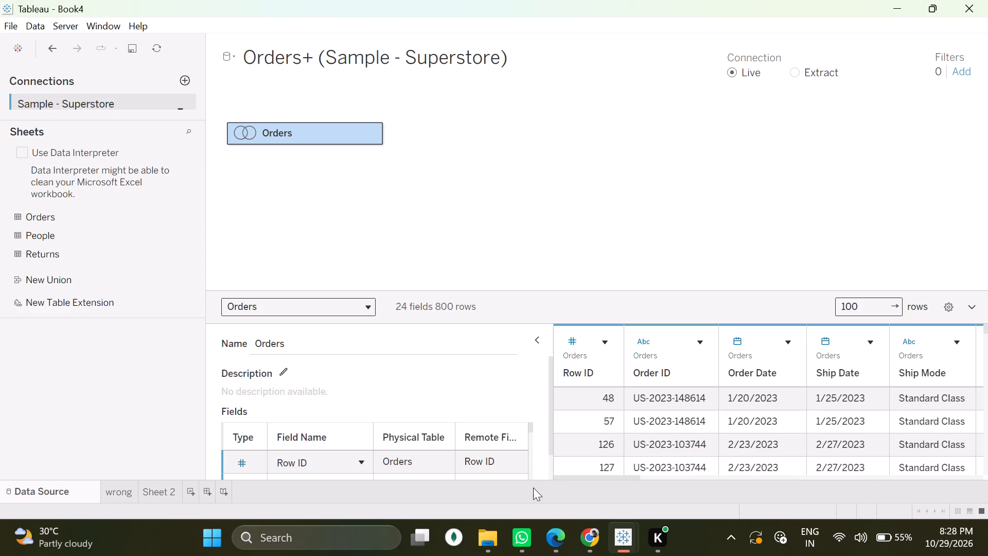
click(167, 487)
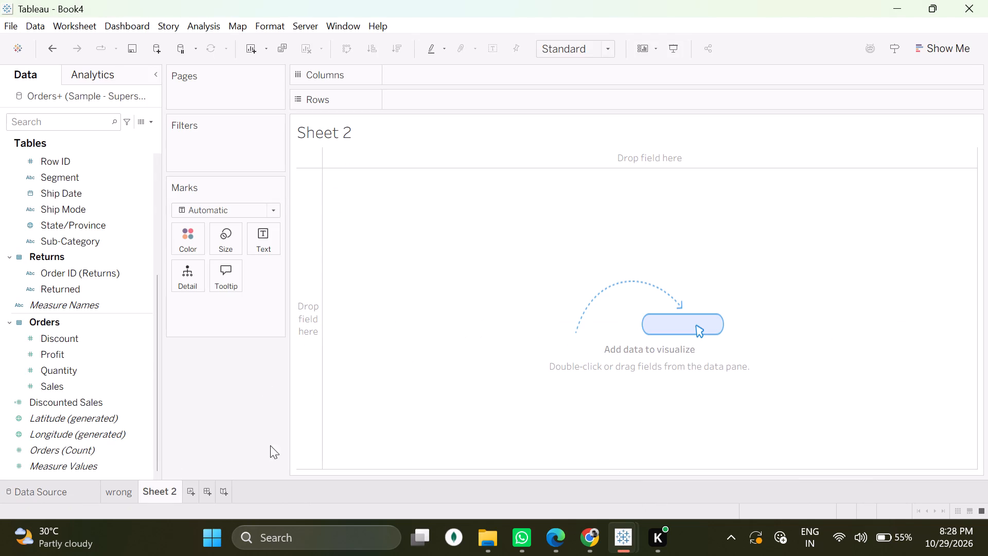
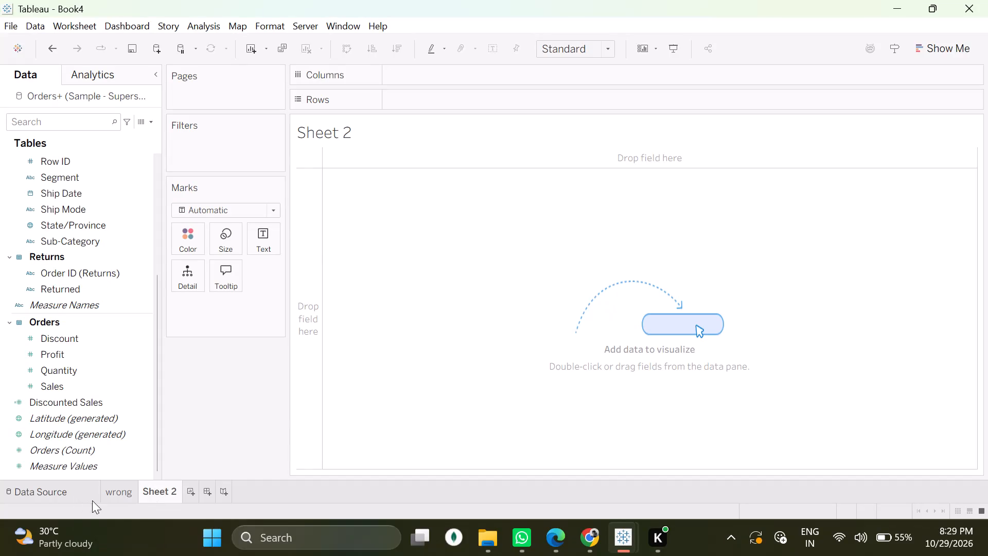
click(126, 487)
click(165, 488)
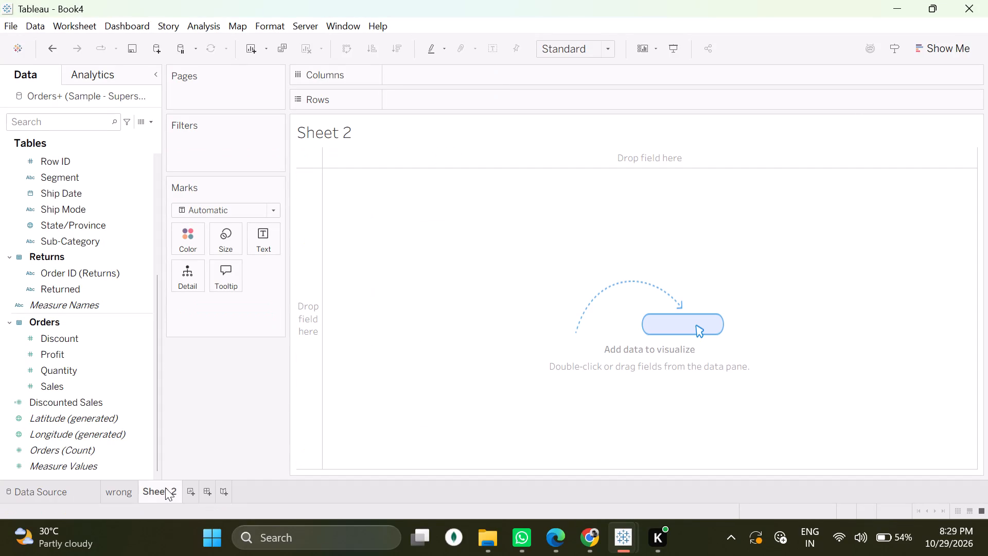
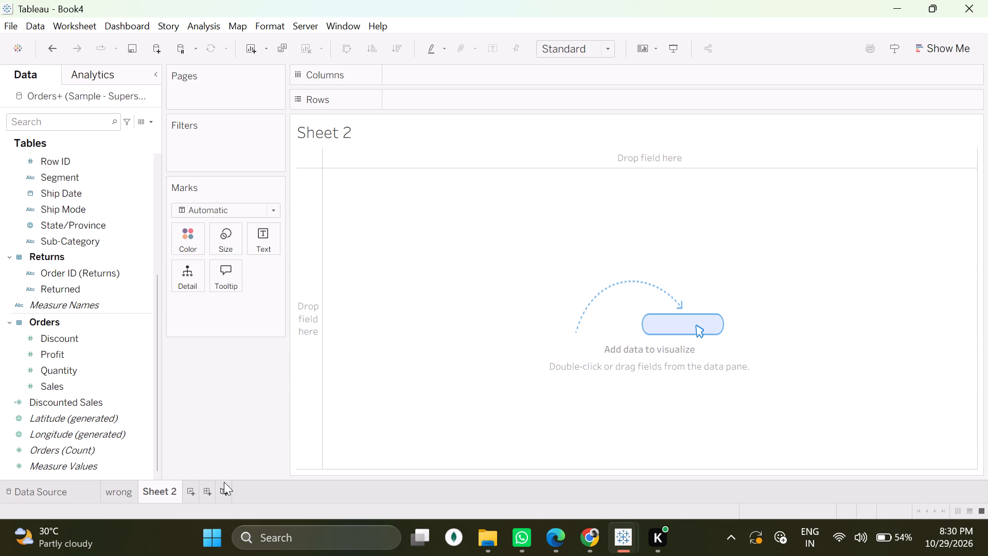
Add a blank story to the workbook and return to Sheet 2.
click(224, 482)
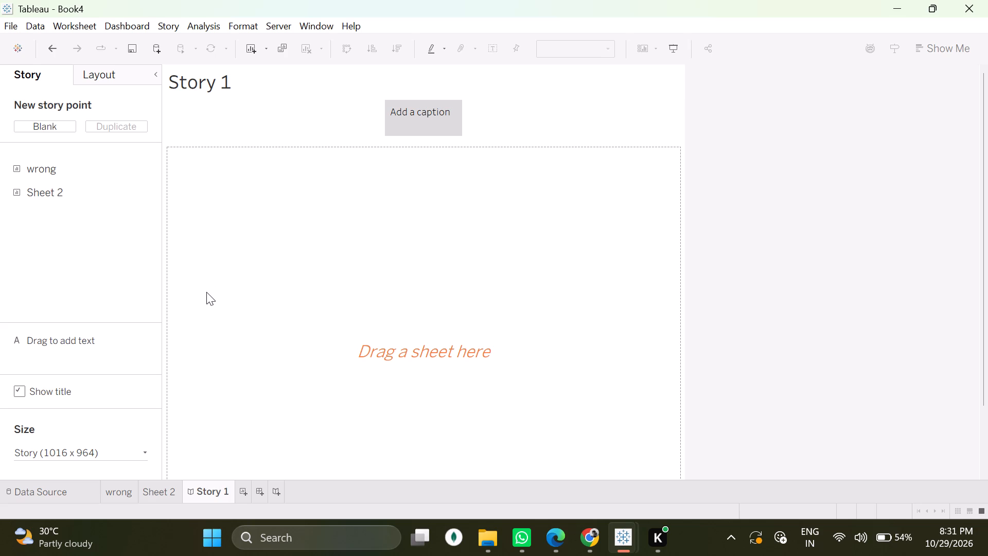
click(202, 496)
click(157, 490)
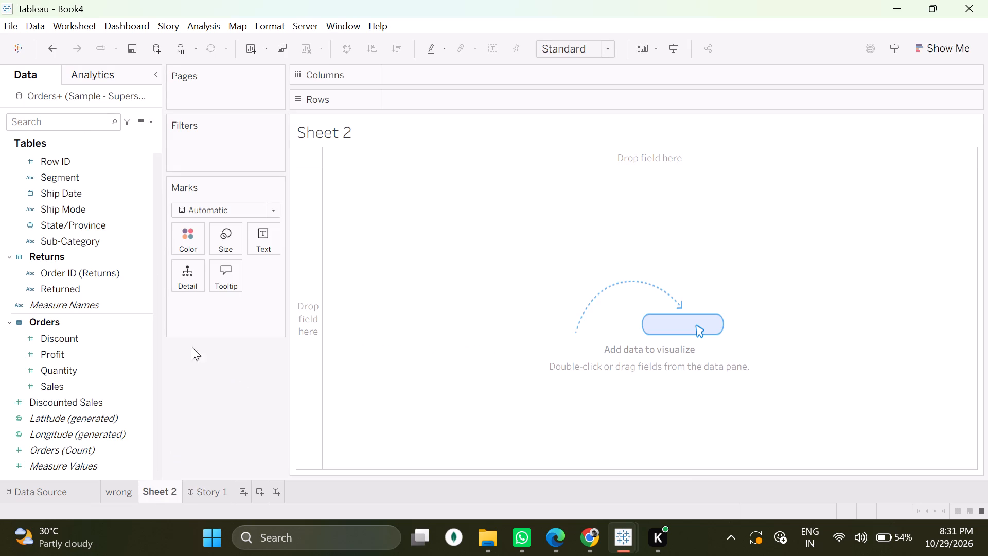
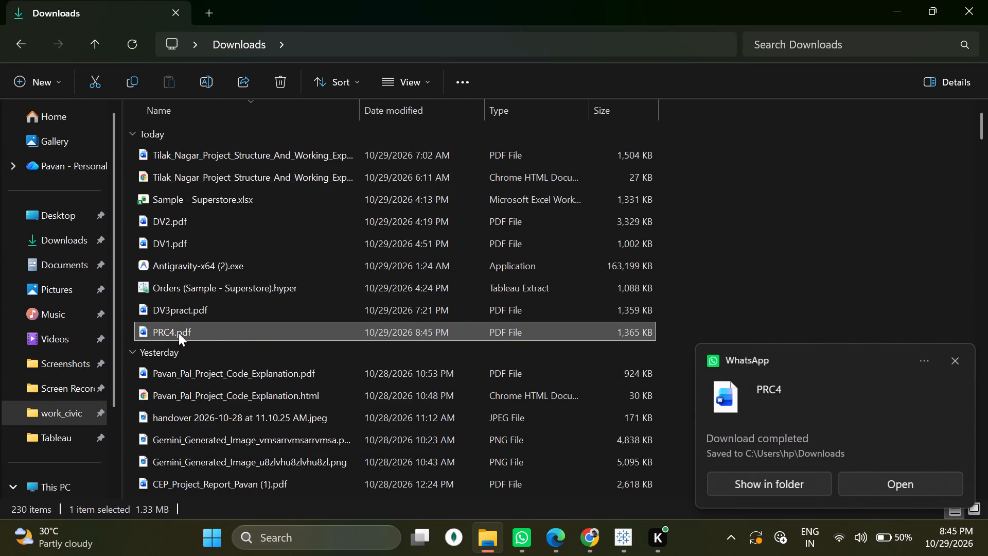
Open PRC4.pdf from the Downloads folder in Microsoft Edge.
right_click(179, 333)
click(178, 355)
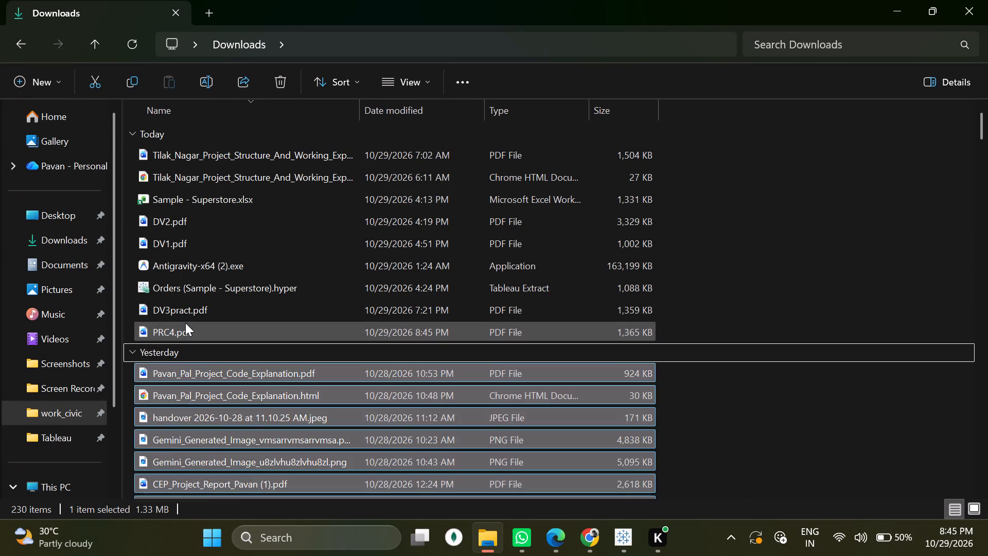
click(185, 323)
right_click(190, 335)
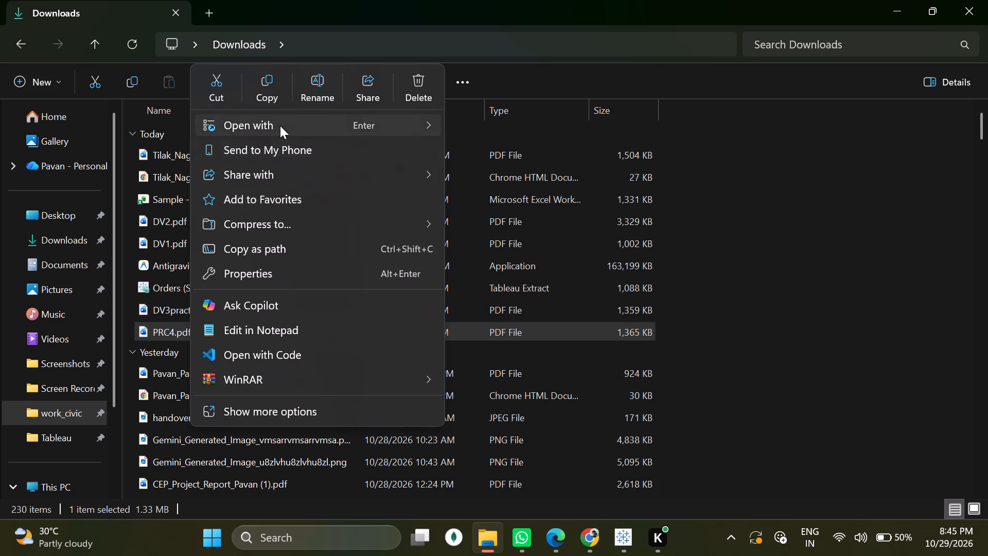
click(517, 154)
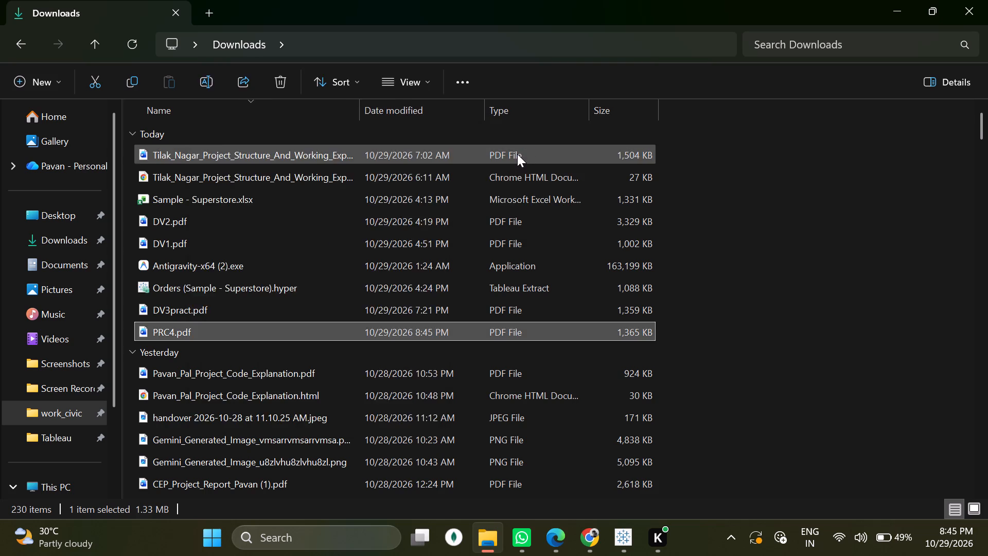
Examine the enlarged Low Level Calculation worksheet screenshot in PRC4.pdf, including its fields, shelves and sheet names.
scroll(366, 248, down, 2)
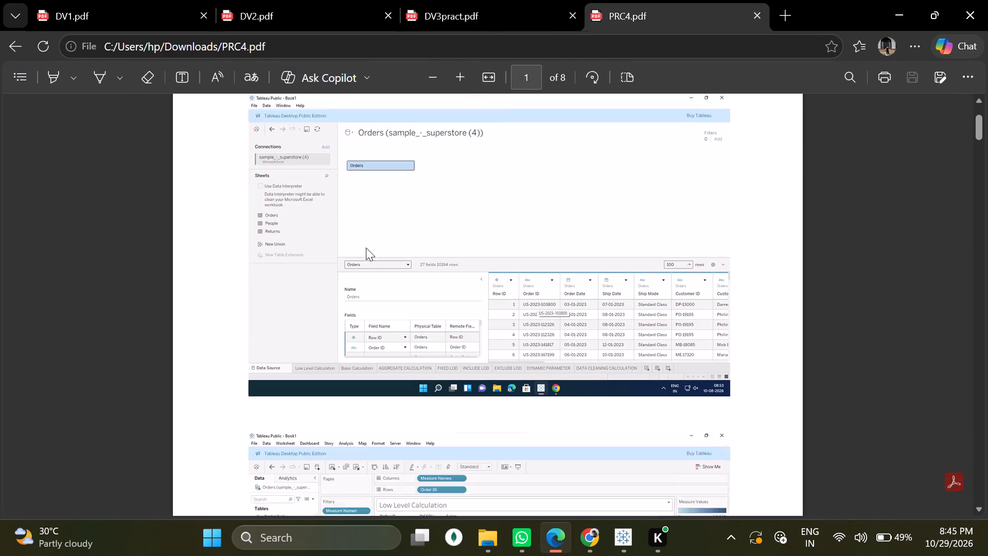
scroll(366, 246, down, 3)
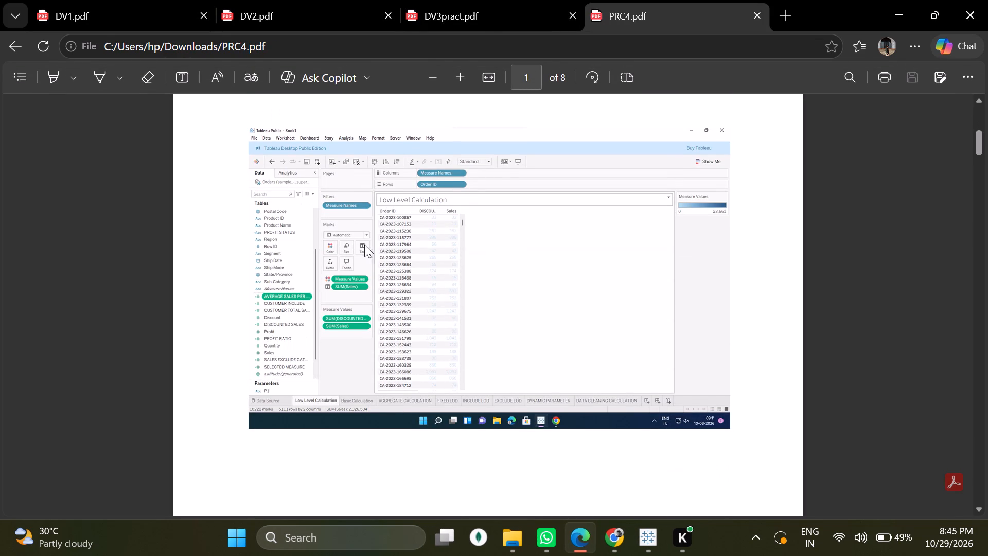
click(464, 77)
click(465, 81)
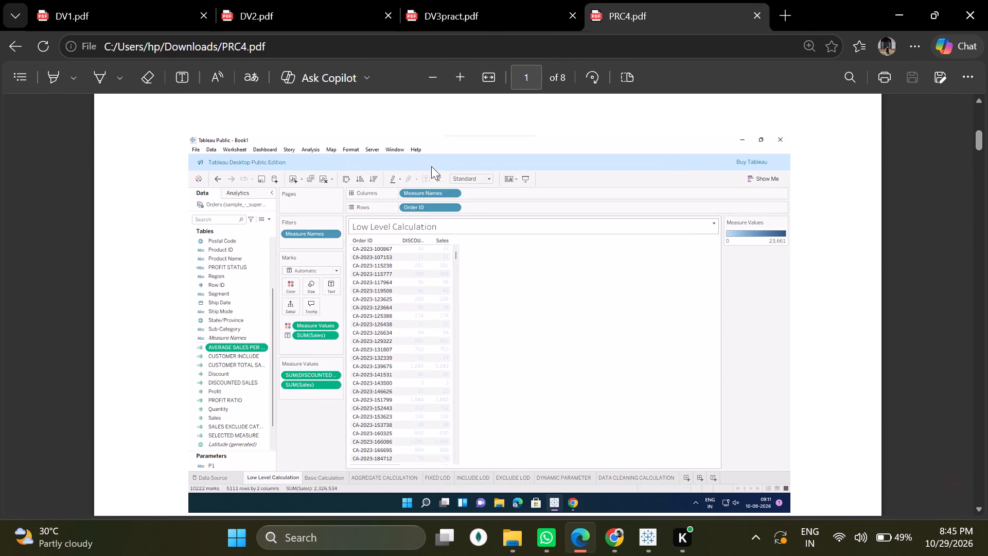
scroll(431, 166, down, 1)
scroll(431, 165, up, 1)
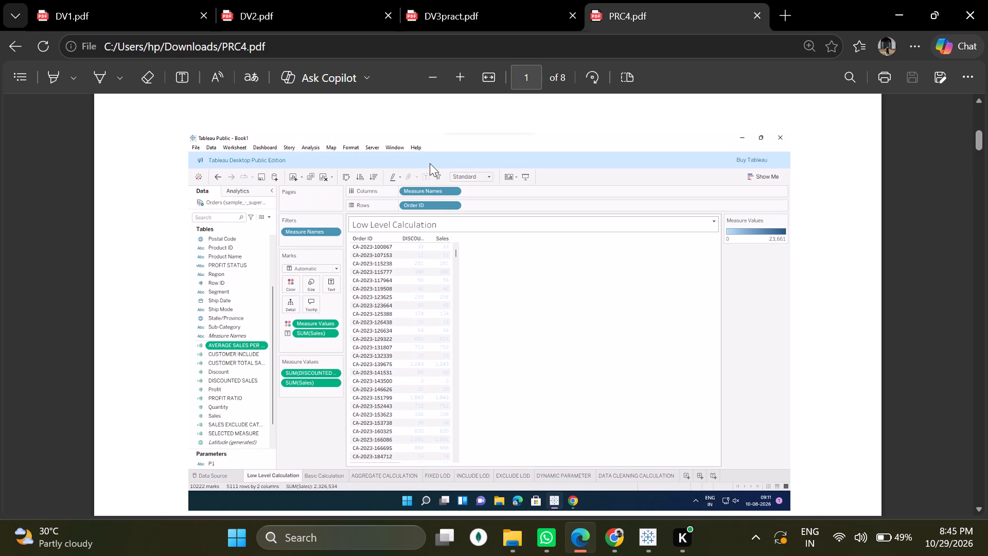
Review the Low Level Calculation and Basic Calculation examples in PRC4.pdf, including the Discounted Sales and Profit Ratio formulas.
scroll(430, 162, up, 6)
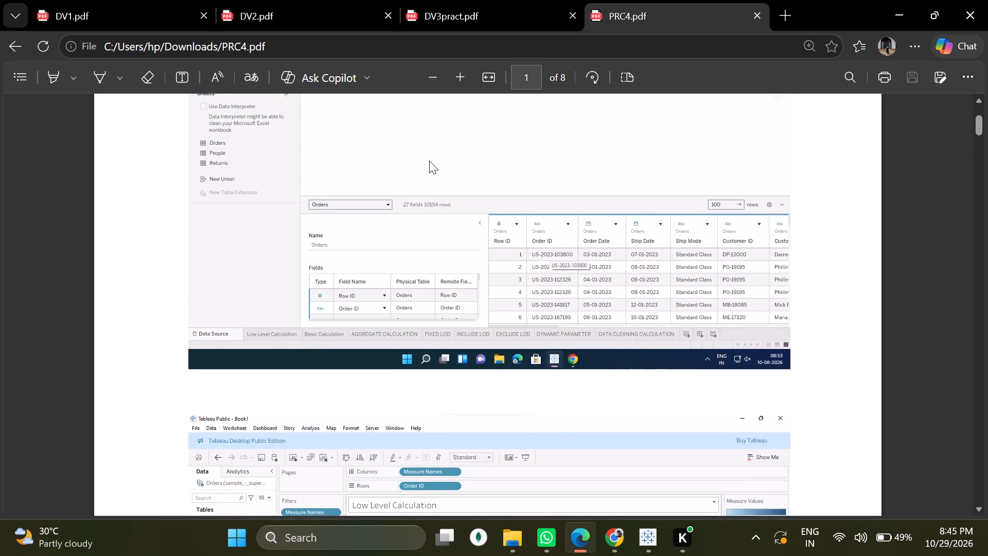
scroll(429, 161, down, 2)
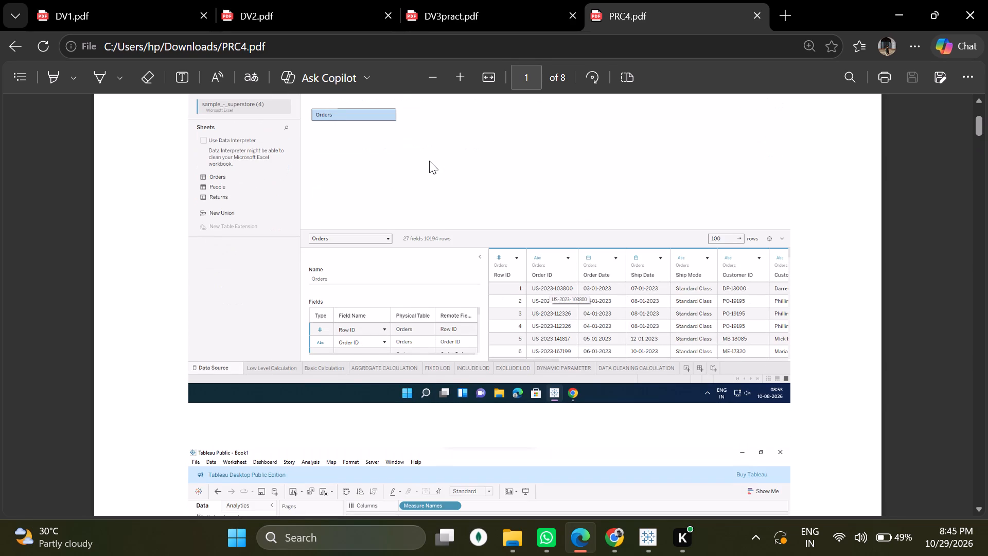
scroll(429, 161, down, 6)
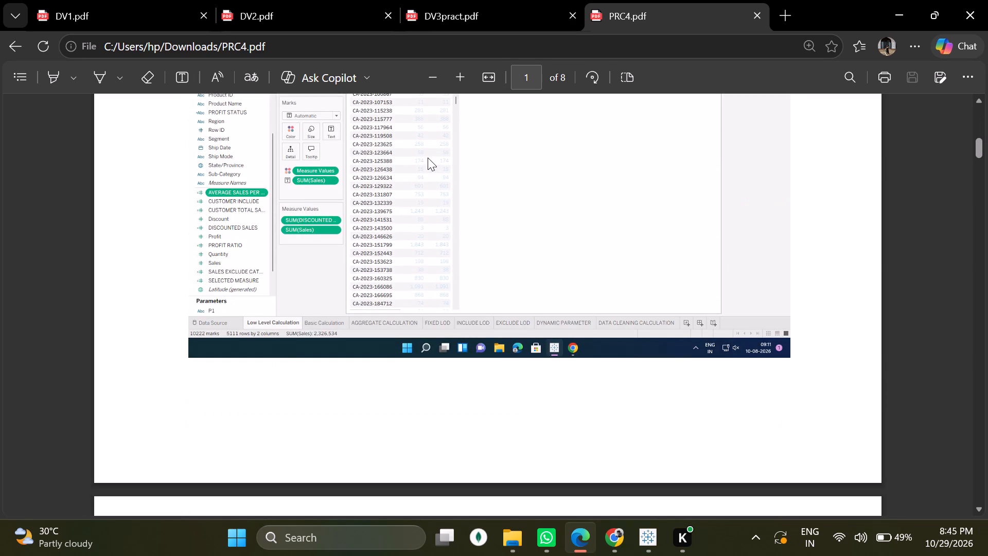
scroll(428, 158, down, 5)
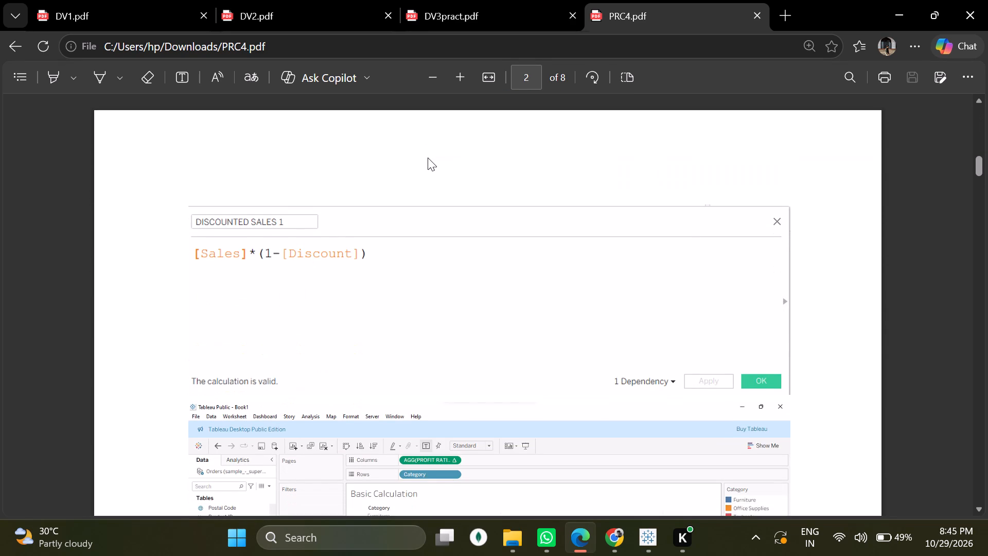
scroll(428, 158, down, 3)
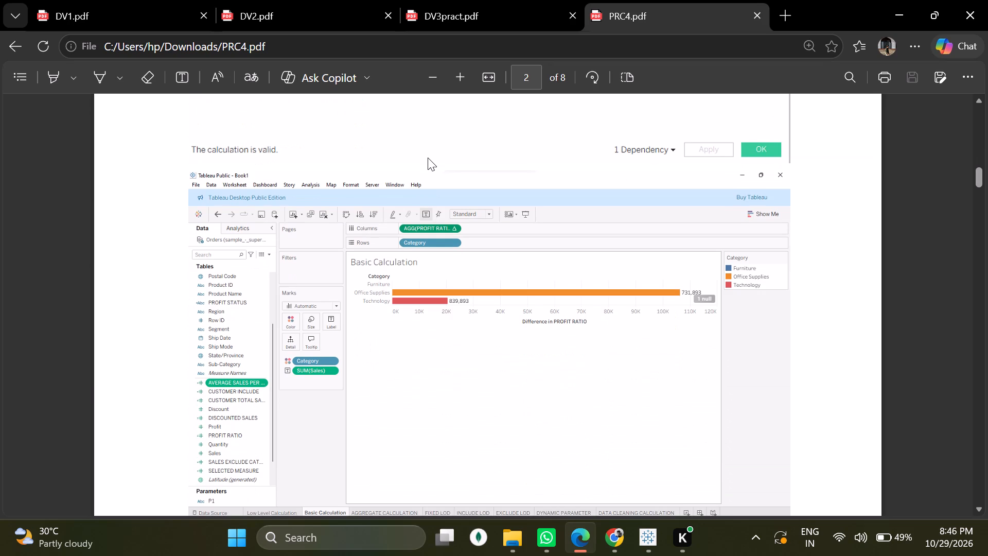
scroll(428, 158, up, 1)
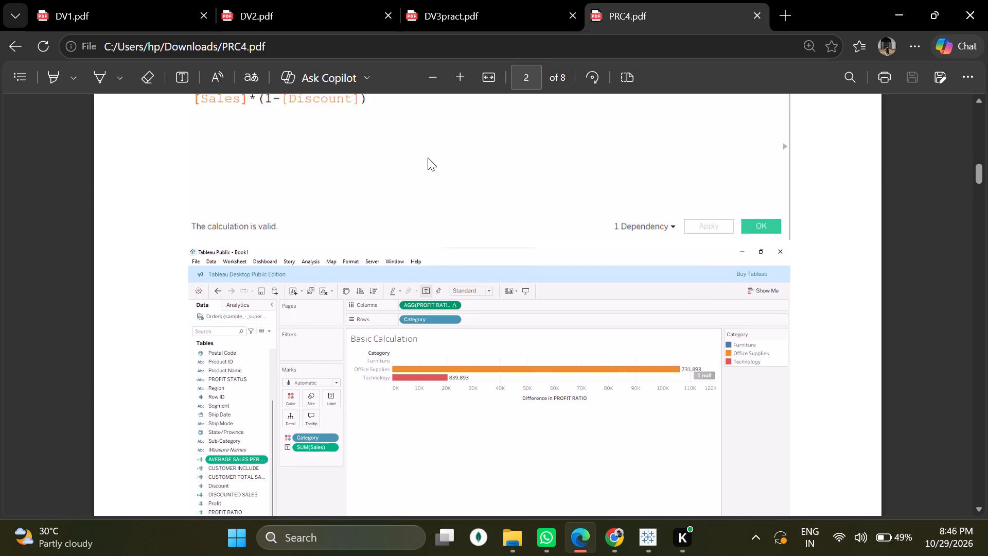
scroll(428, 158, up, 2)
scroll(428, 158, down, 6)
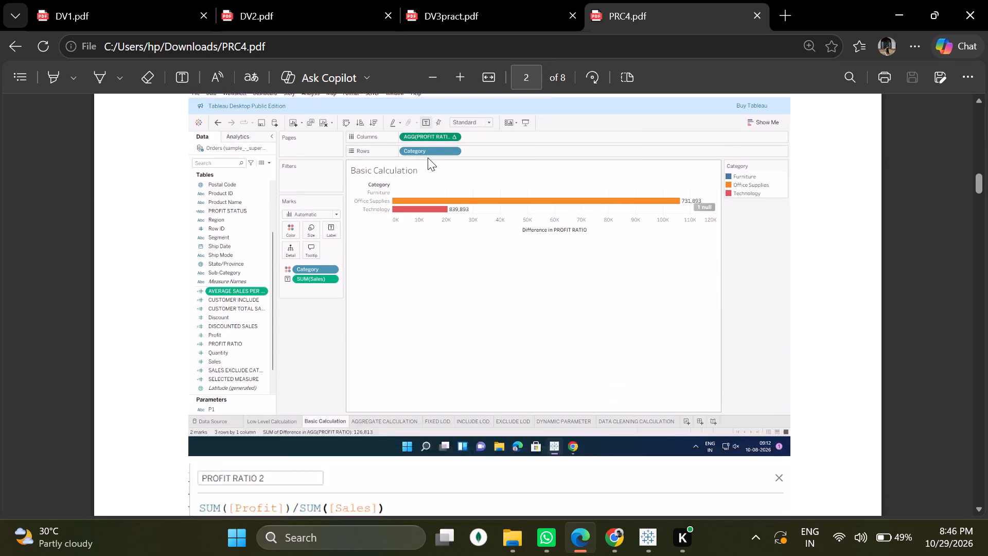
scroll(428, 158, up, 2)
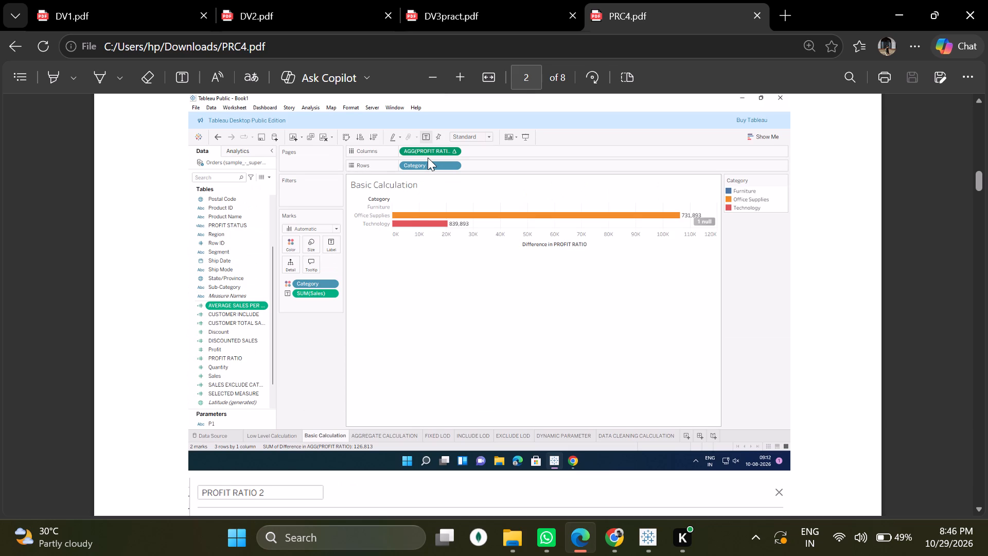
scroll(428, 158, down, 4)
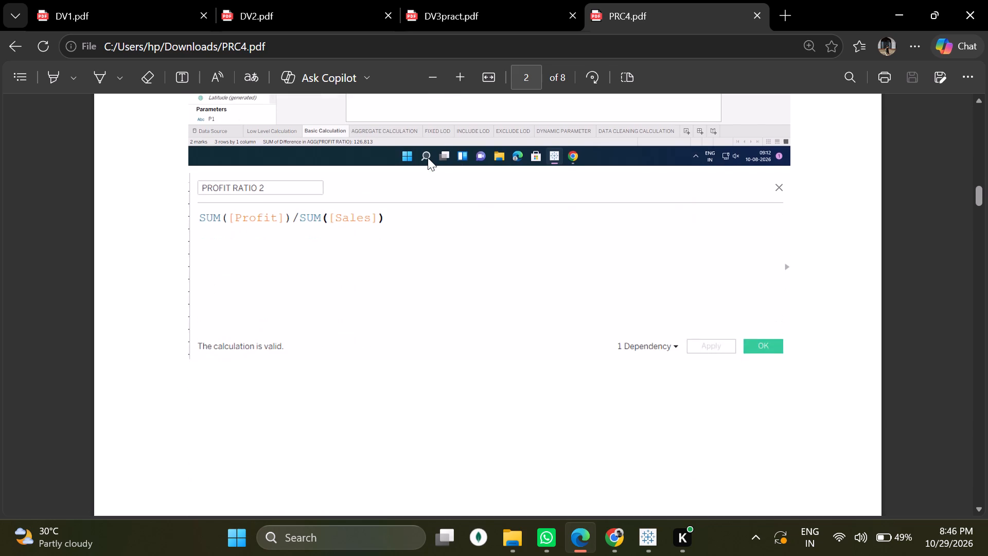
Examine the AGGREGATE CALCULATION sheet and its Average Sales Per Order formula on page 3 of PRC4.pdf.
scroll(428, 158, down, 7)
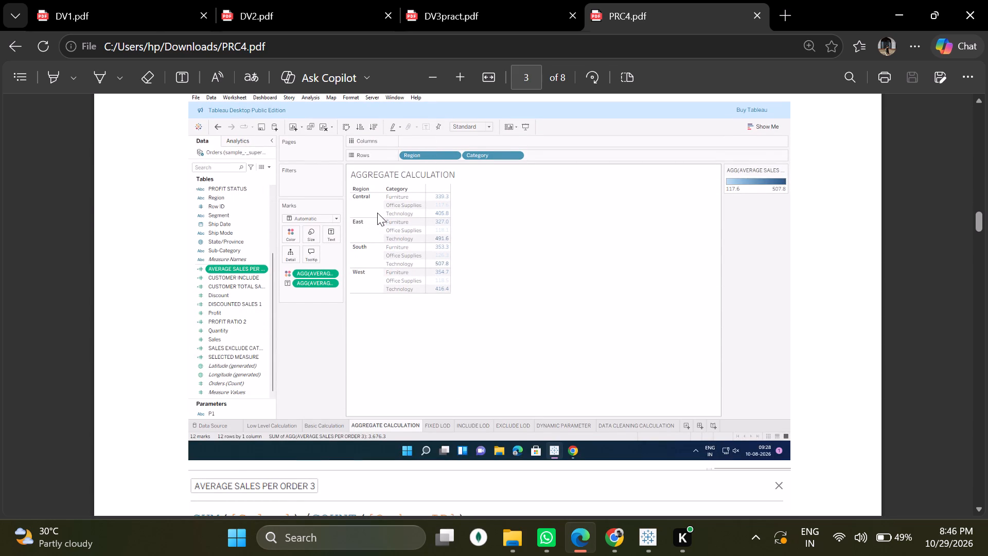
scroll(336, 218, up, 1)
scroll(336, 218, down, 3)
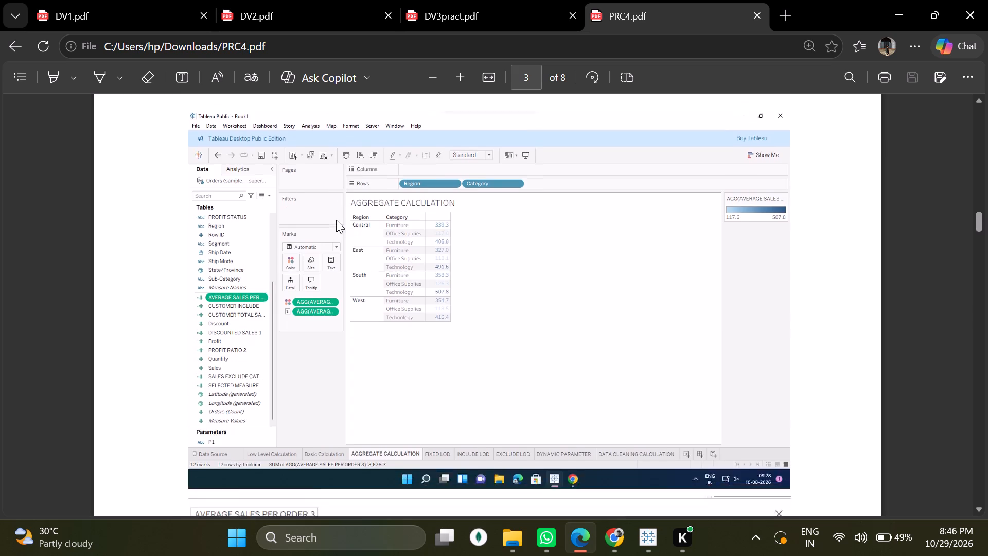
scroll(336, 220, down, 4)
scroll(336, 220, up, 2)
scroll(334, 219, down, 3)
scroll(334, 219, up, 6)
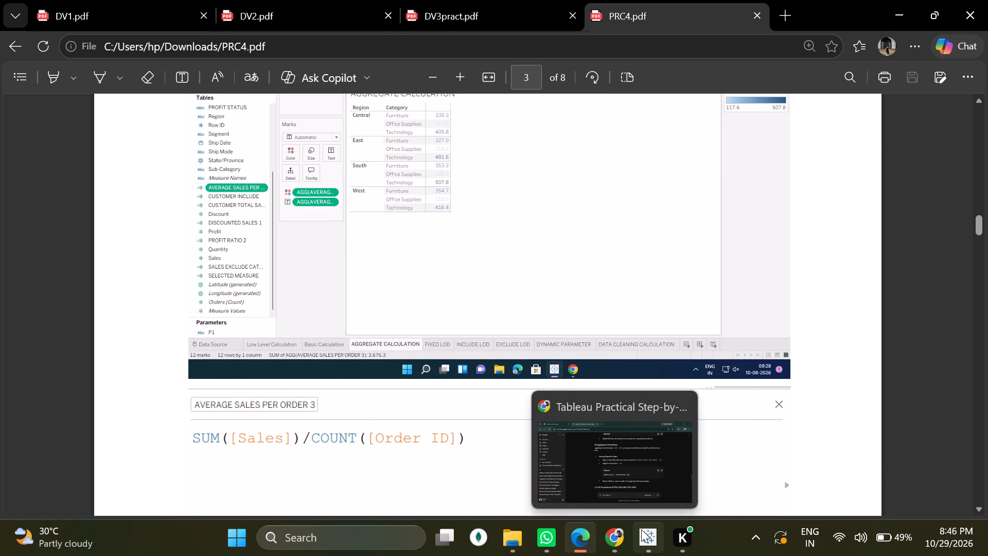
Switch to Tableau's Book4 workbook and look over the data fields available in Sheet 2.
click(641, 529)
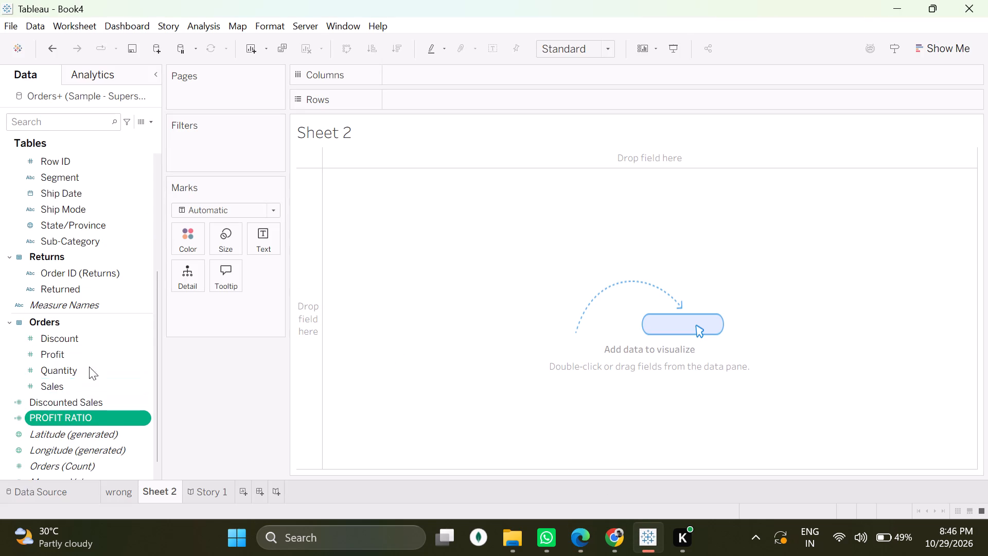
scroll(89, 364, down, 3)
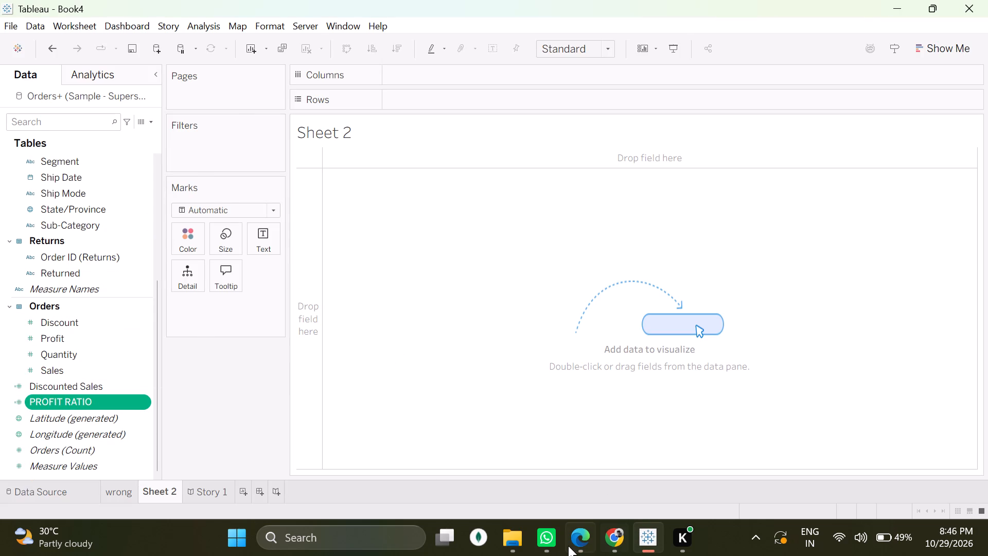
Return to PRC4.pdf in Edge and examine the FIXED LOD and INCLUDE LOD sheets and their formulas.
click(568, 546)
scroll(346, 374, down, 6)
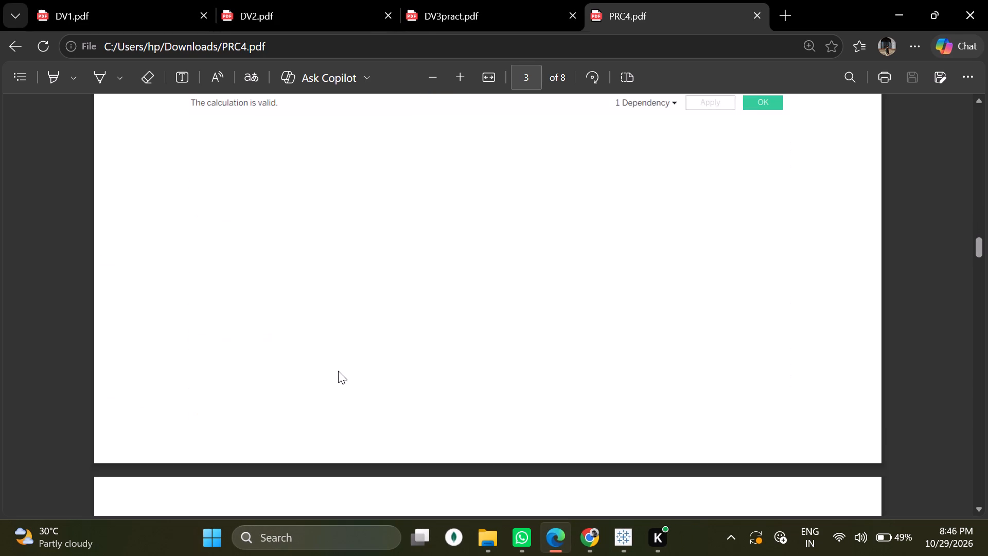
scroll(338, 371, down, 5)
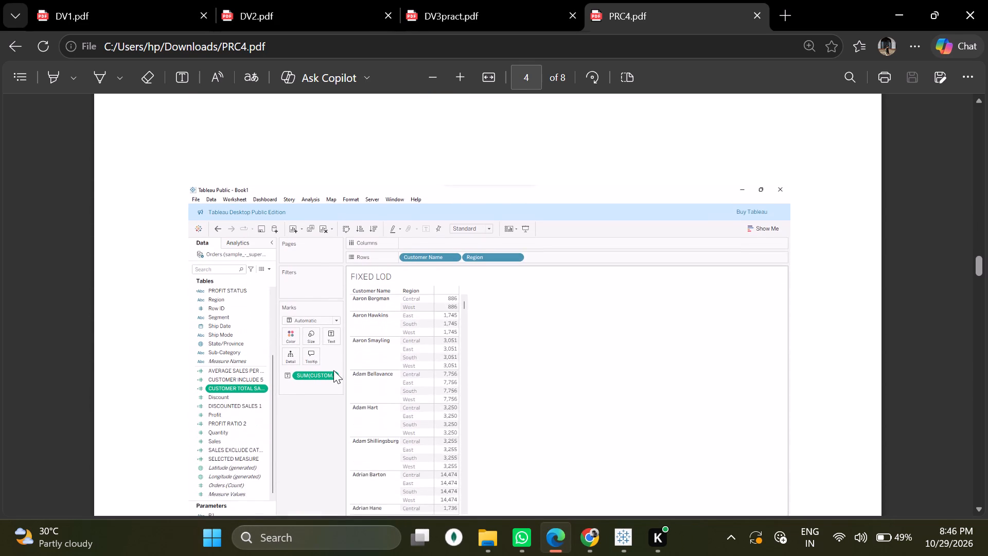
scroll(333, 370, down, 3)
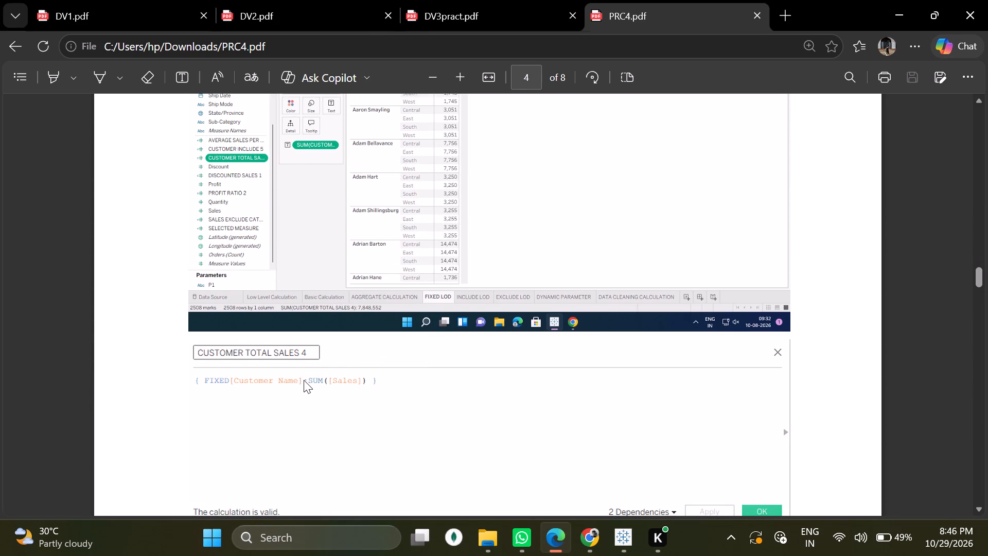
scroll(304, 380, down, 10)
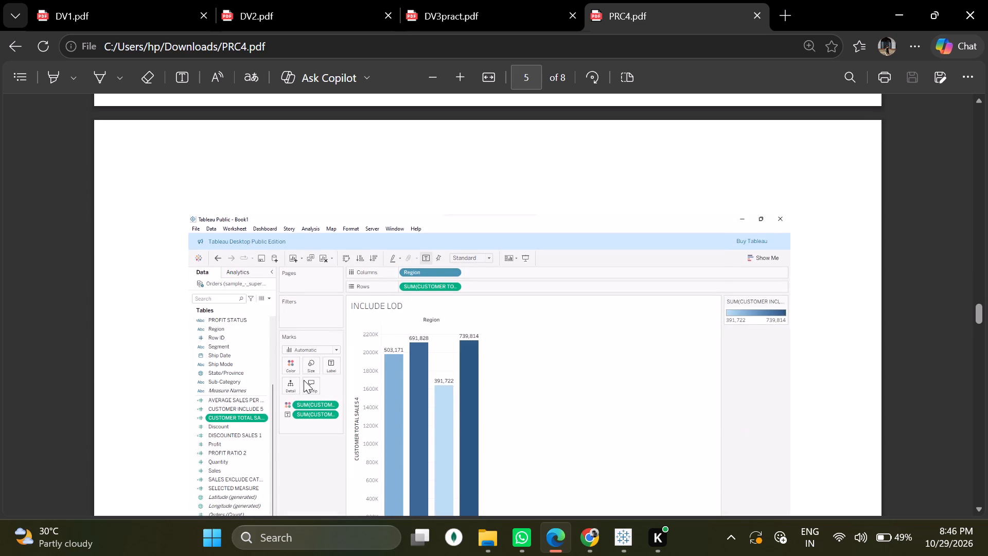
scroll(304, 380, down, 8)
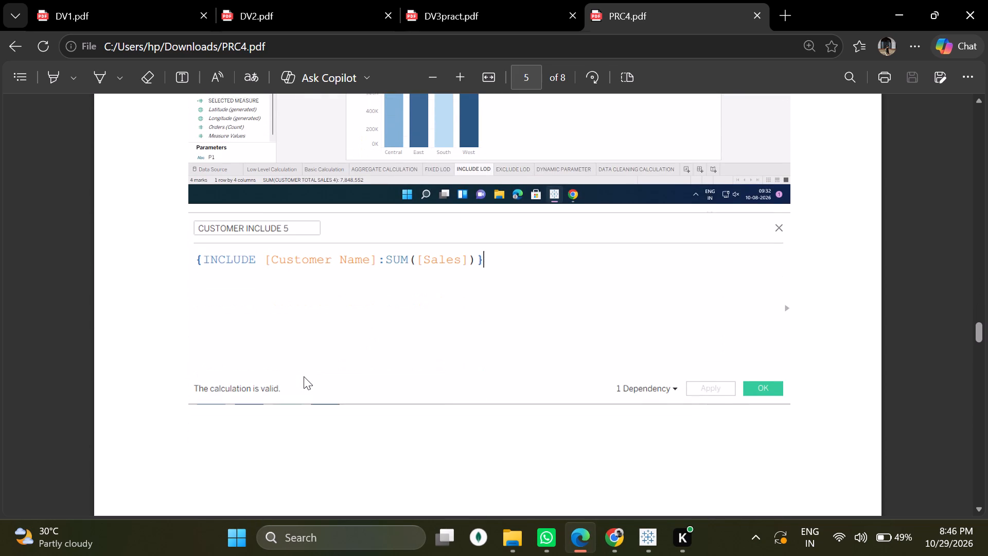
Examine the EXCLUDE LOD formula, the P1 parameter settings and the start of the SELECTED MEASURE calculation in PRC4.pdf.
scroll(304, 376, down, 13)
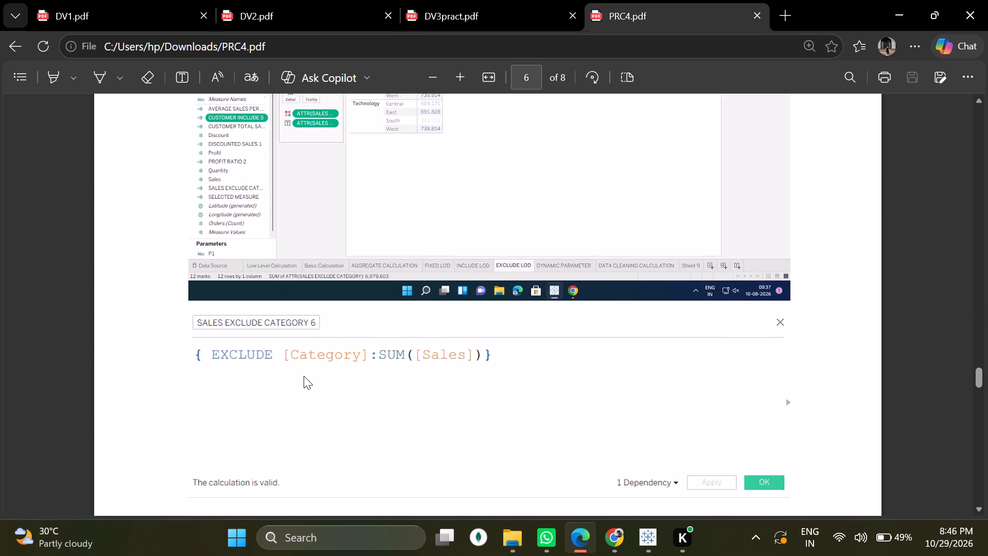
scroll(303, 364, down, 13)
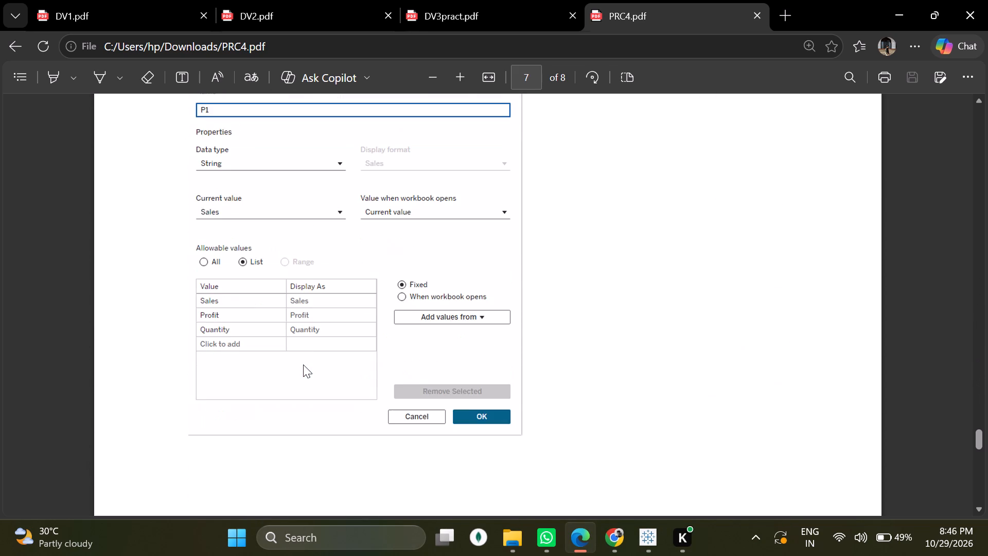
scroll(303, 364, down, 3)
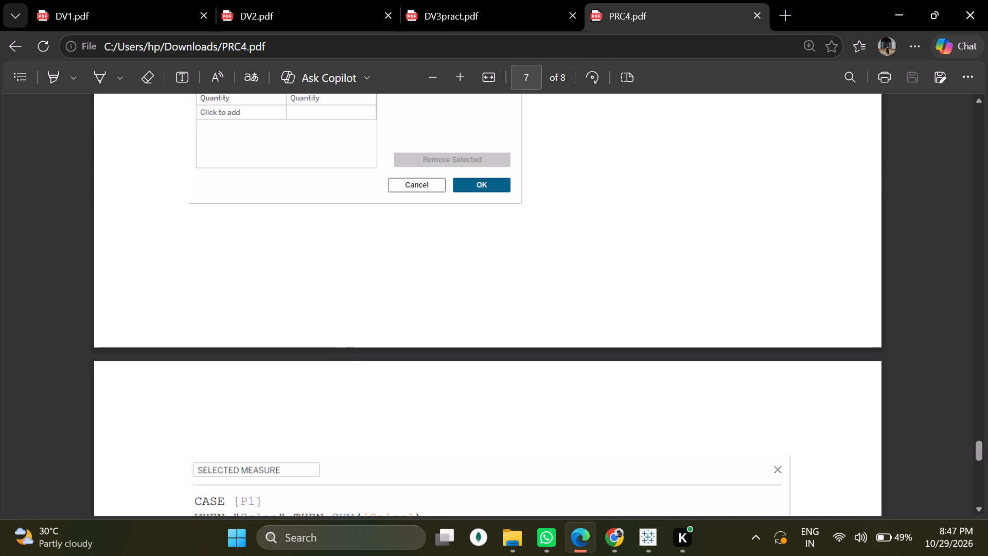
In Tableau's "wrong" sheet, remove the Measure Names filter and take Measure Values and SUM(Sales) off the marks.
click(647, 528)
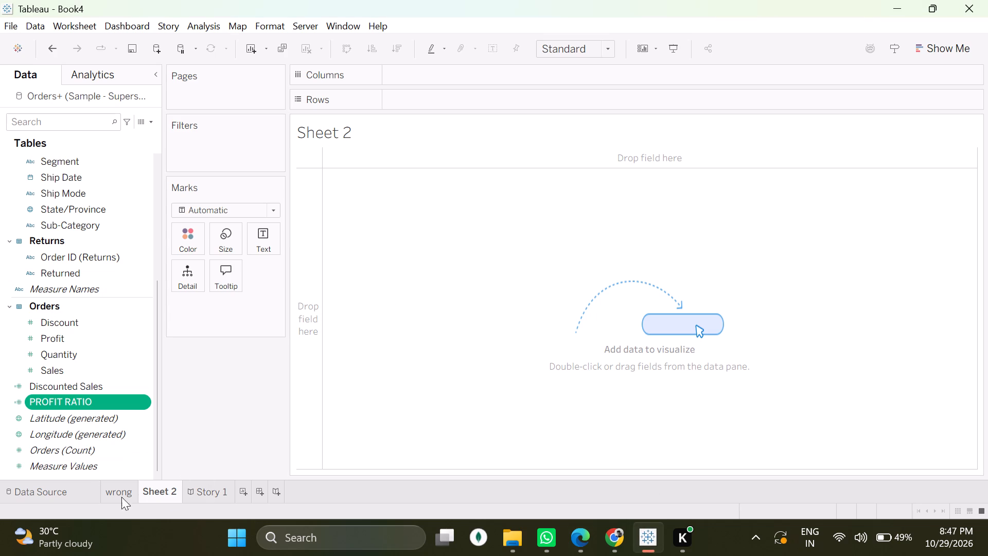
click(125, 485)
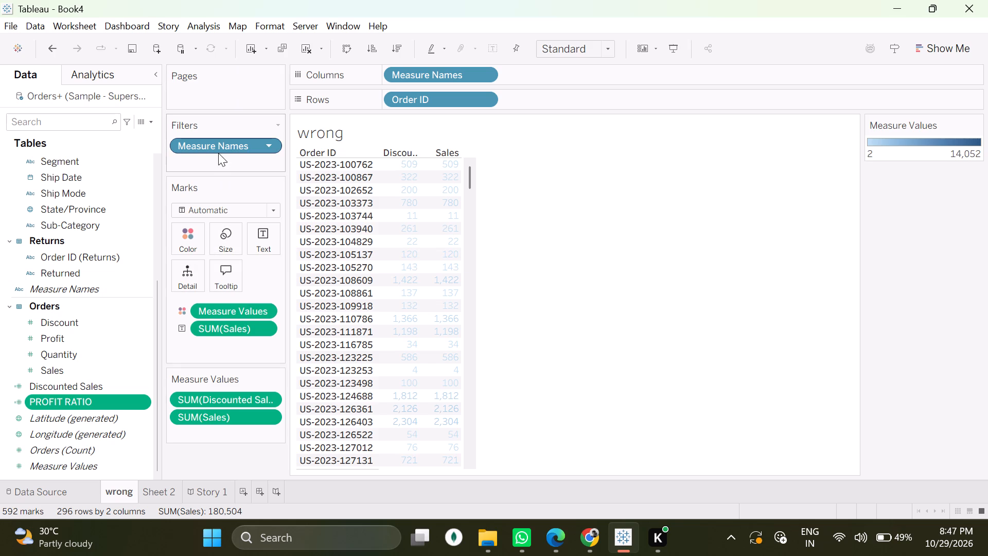
drag(218, 151, 45, 208)
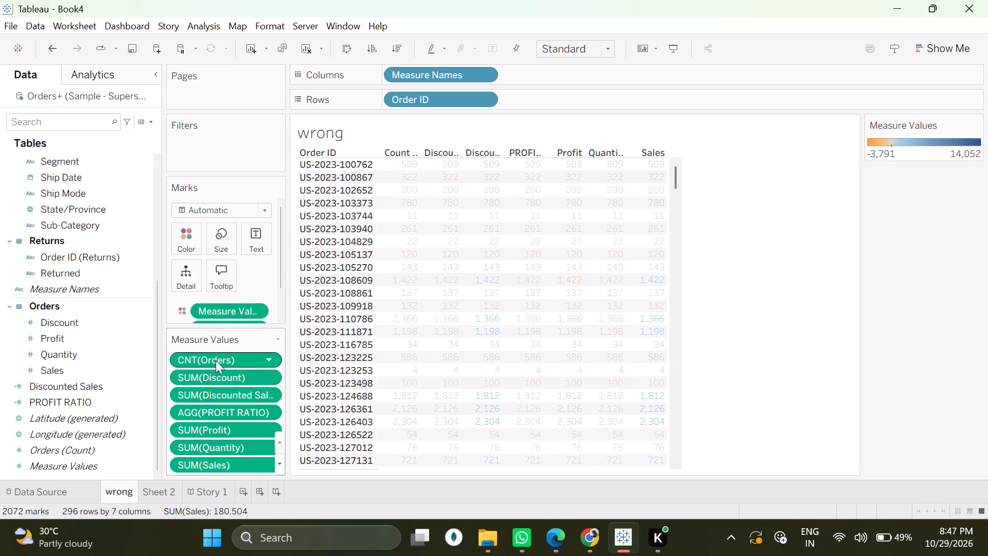
scroll(212, 342, down, 9)
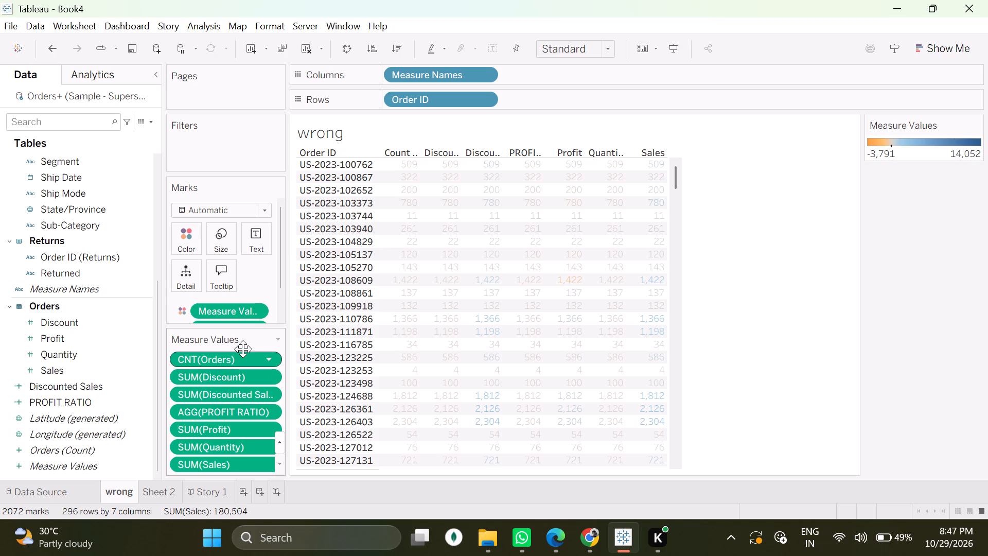
click(261, 343)
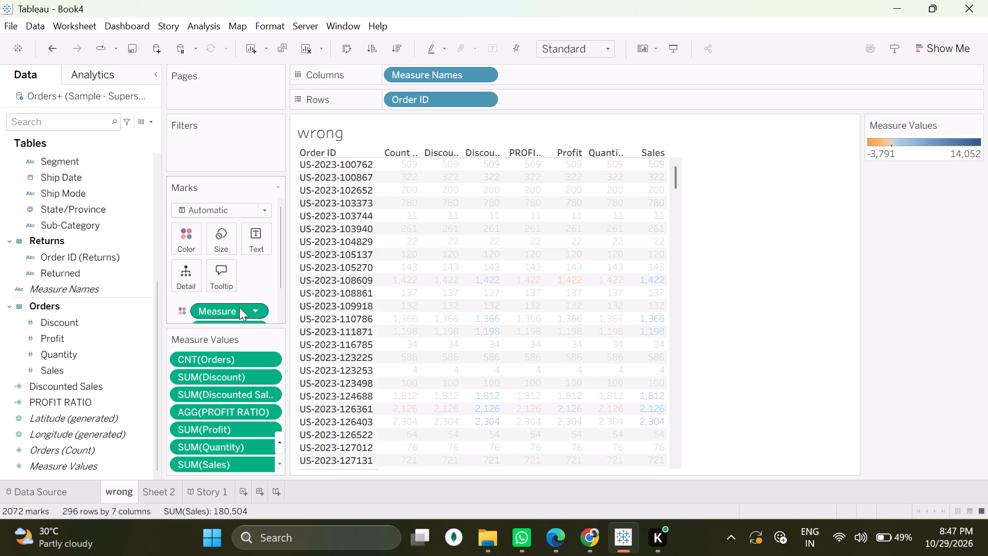
drag(239, 307, 70, 308)
drag(222, 312, 81, 311)
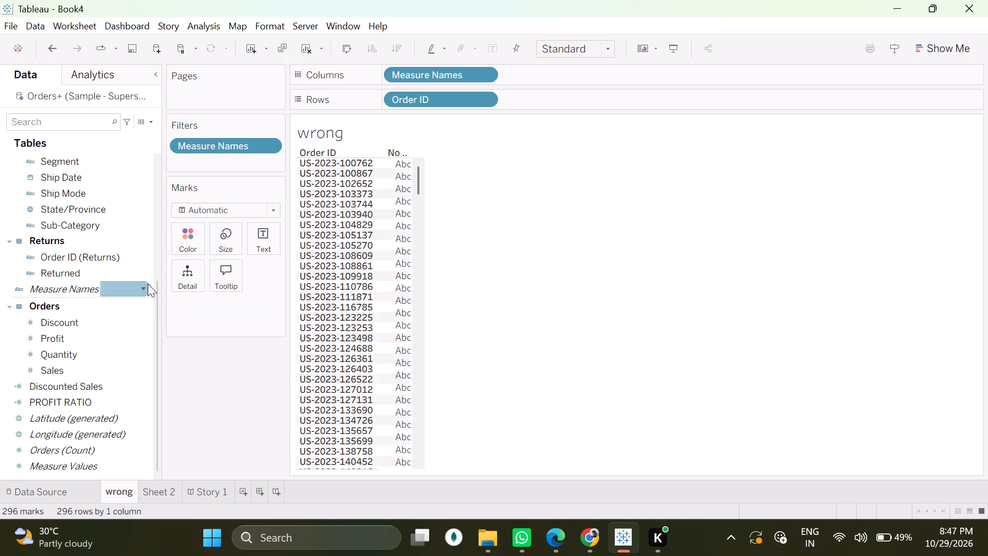
drag(247, 145, 58, 162)
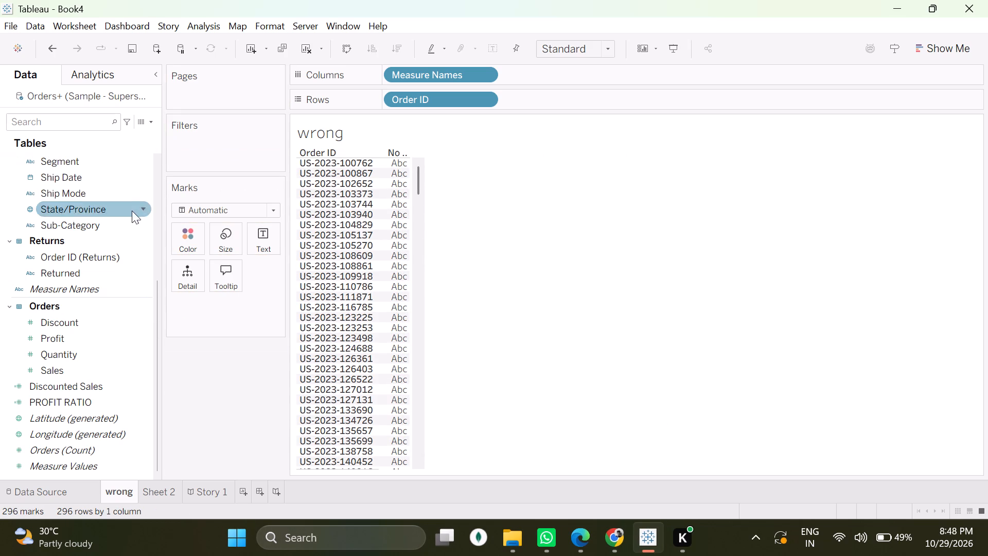
Add Measure Values to the filters of the "wrong" sheet, keeping only Discounted Sales and Sales.
scroll(54, 340, down, 5)
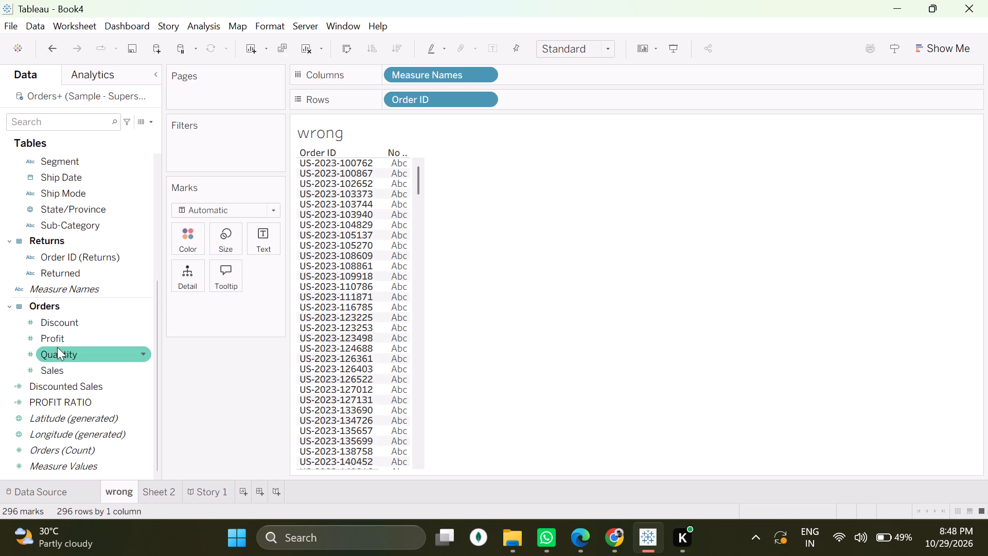
scroll(57, 347, down, 1)
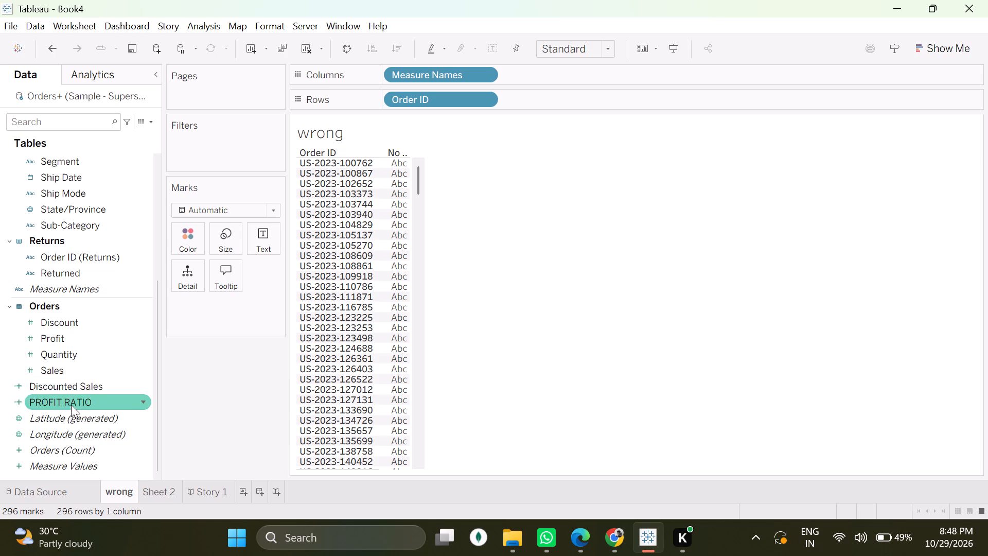
drag(55, 468, 115, 334)
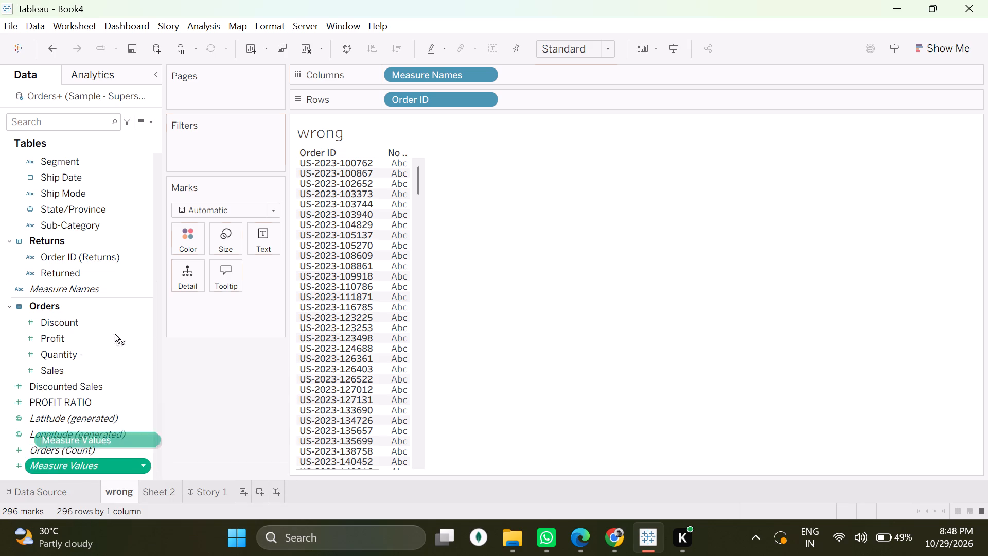
drag(115, 334, 204, 157)
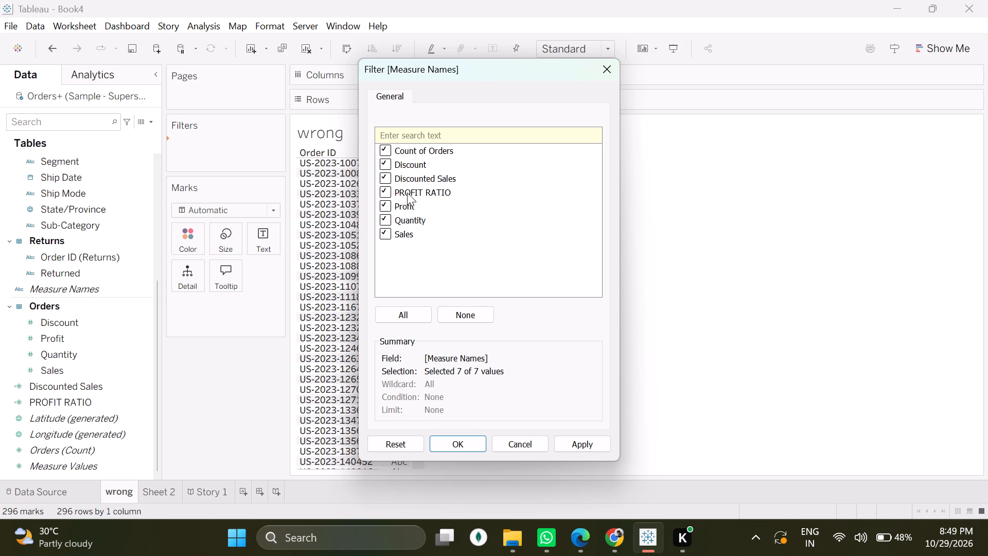
click(390, 149)
click(388, 167)
click(389, 191)
click(385, 224)
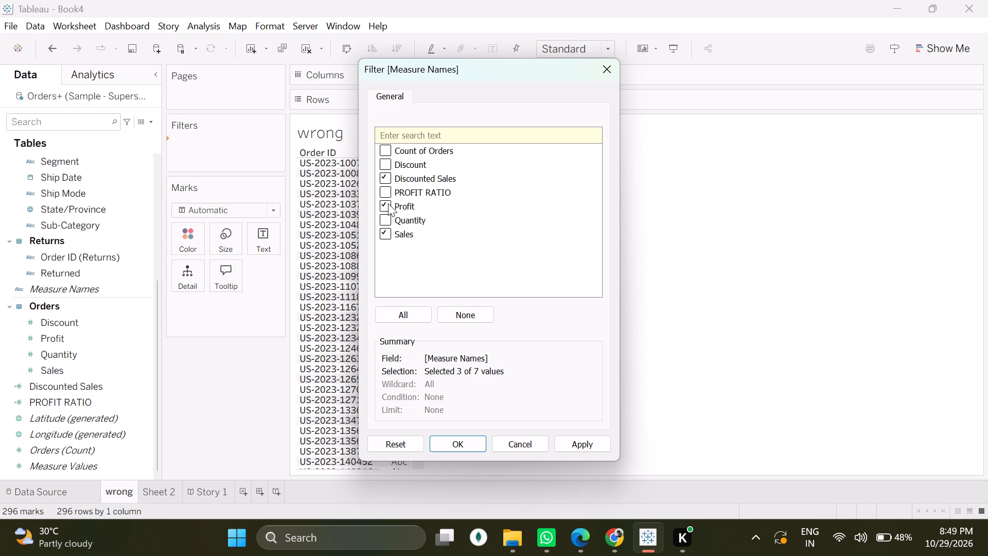
click(388, 203)
click(460, 440)
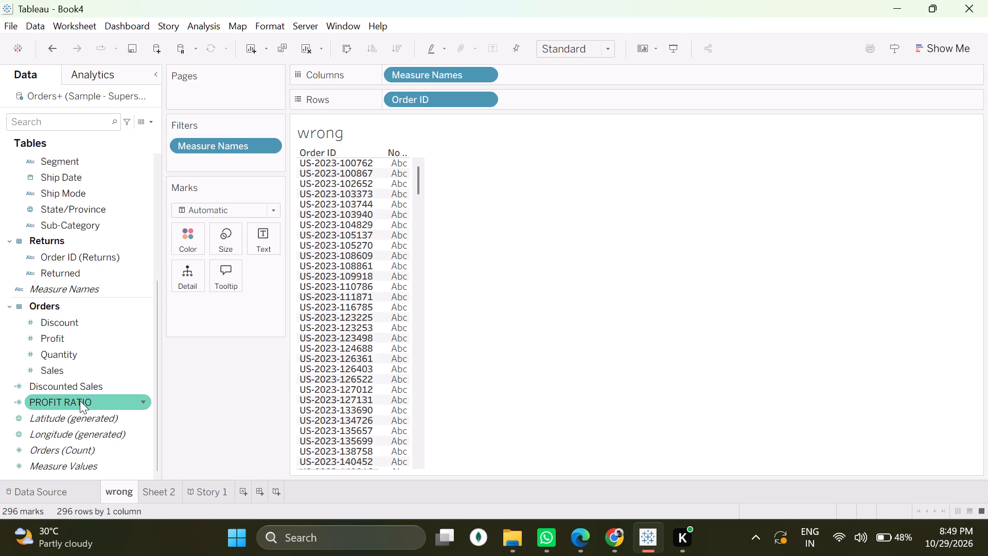
Add Discounted Sales and Sales to the marks of the "wrong" sheet as detail.
scroll(91, 393, down, 1)
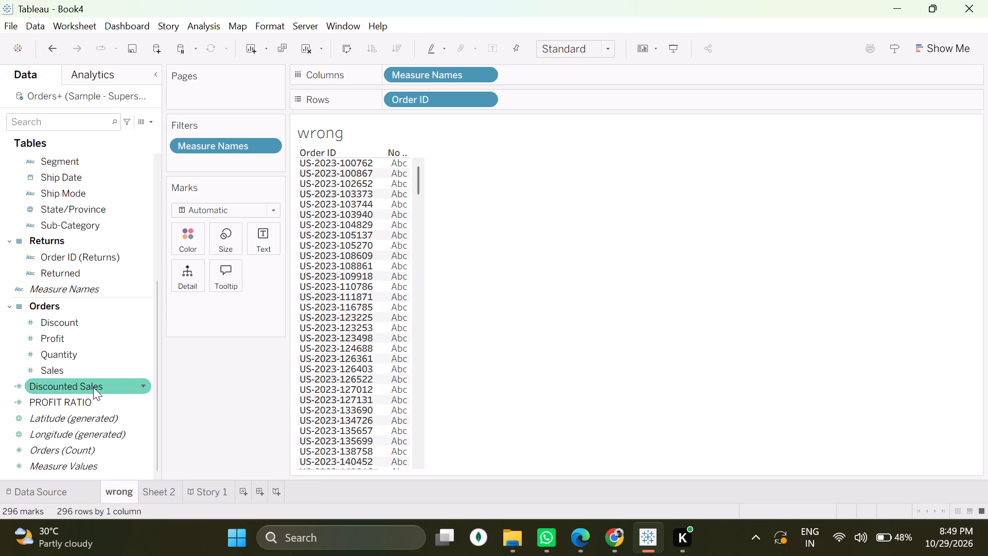
drag(94, 387, 242, 311)
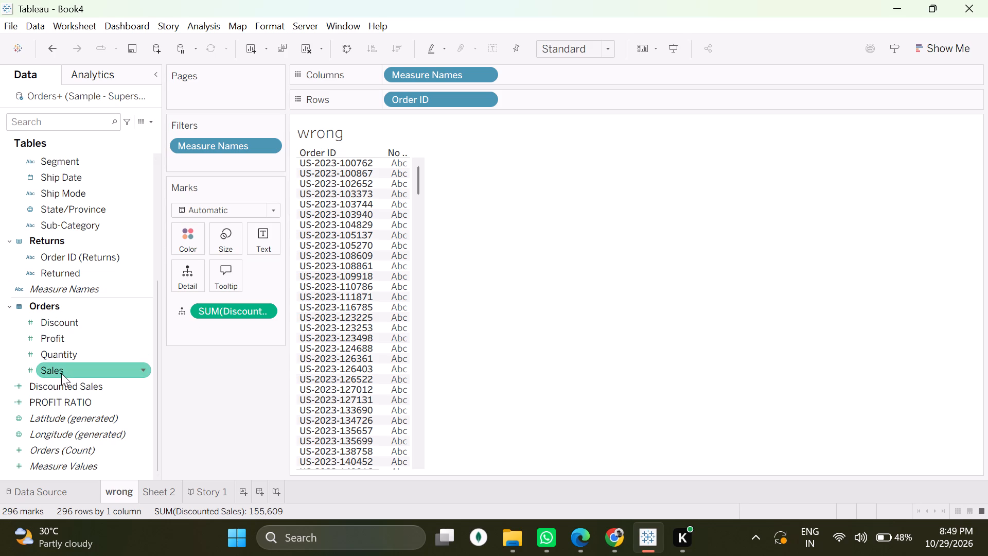
drag(59, 374, 224, 324)
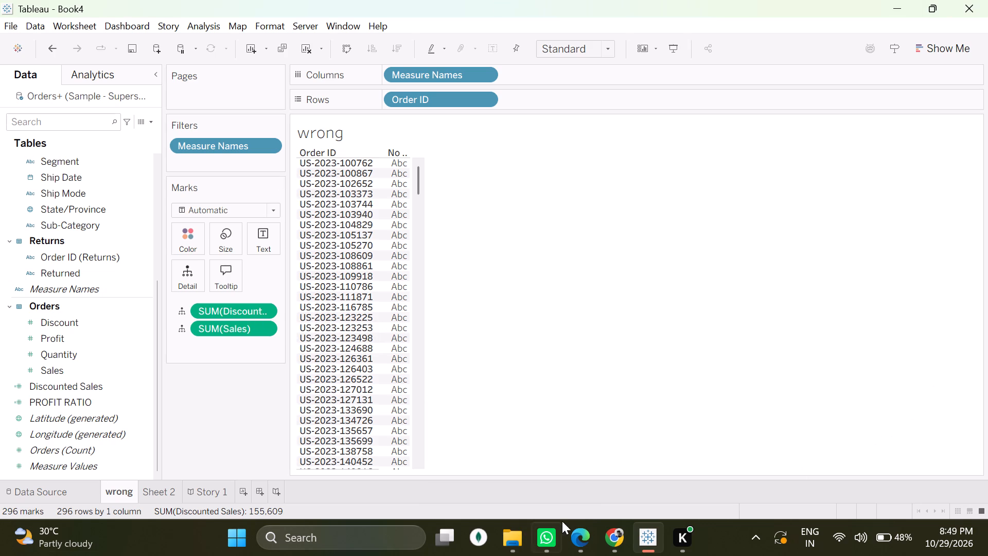
Switch to PRC4.pdf in Edge and examine the marks and Measure Values setup of the Low Level Calculation sheet.
click(584, 555)
scroll(527, 354, up, 17)
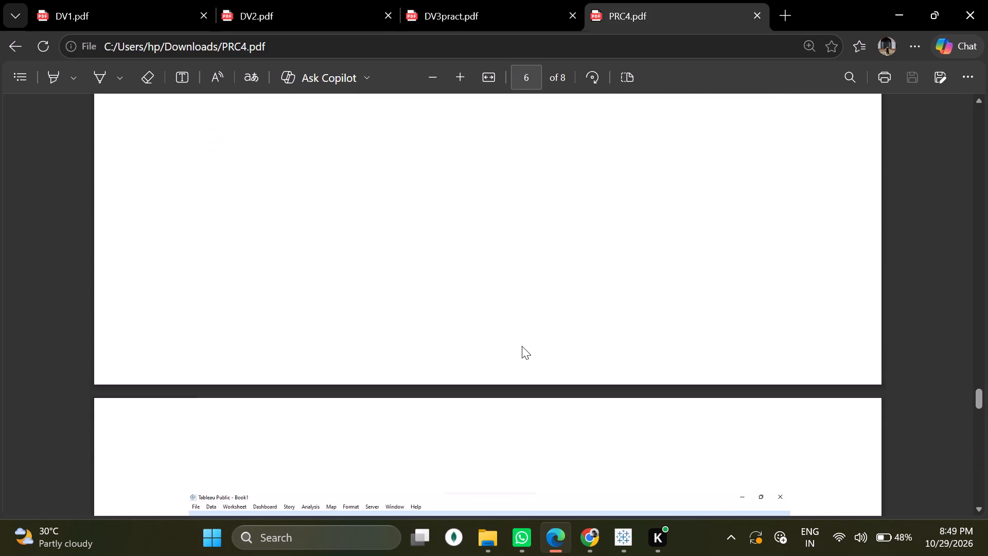
scroll(522, 346, up, 20)
scroll(522, 346, up, 15)
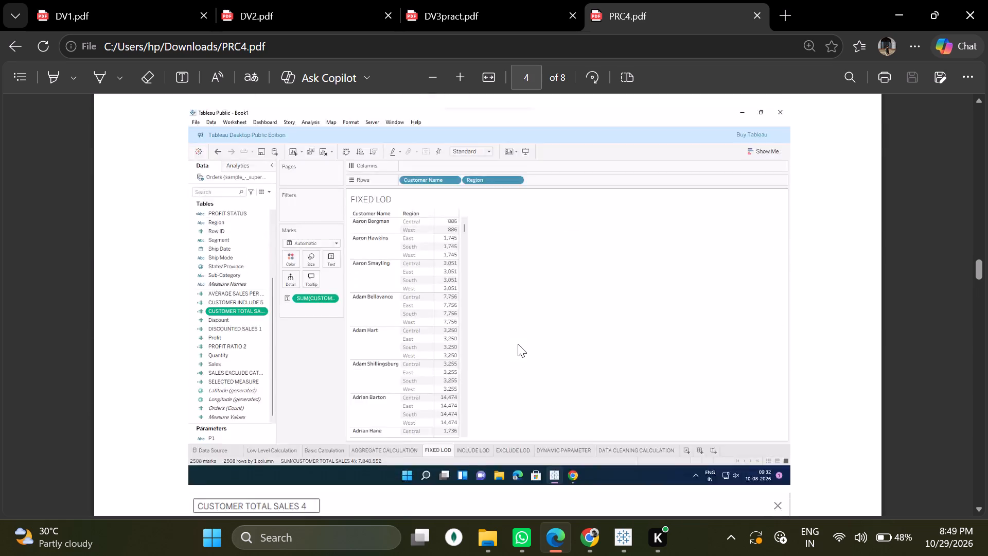
scroll(518, 344, up, 20)
scroll(518, 344, up, 15)
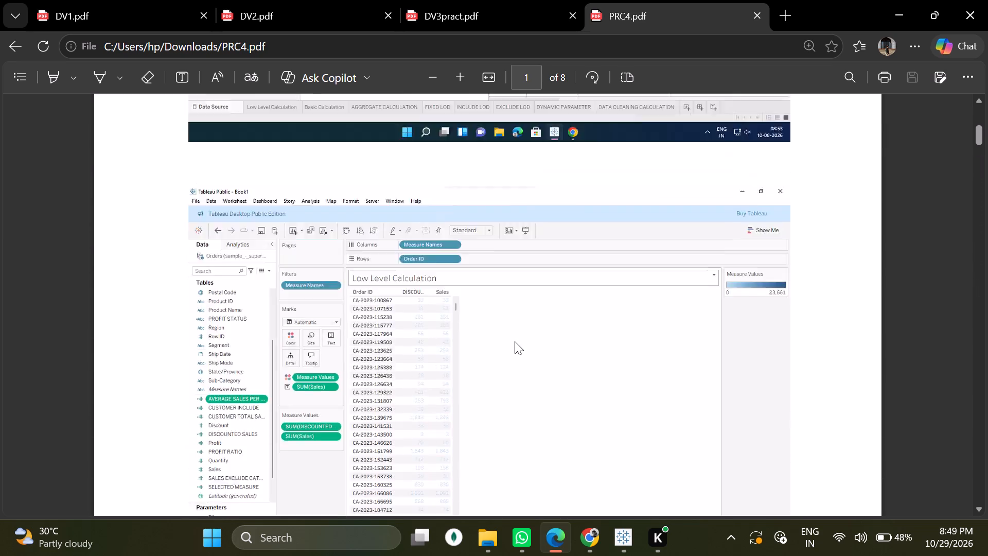
scroll(515, 341, up, 11)
scroll(515, 341, down, 4)
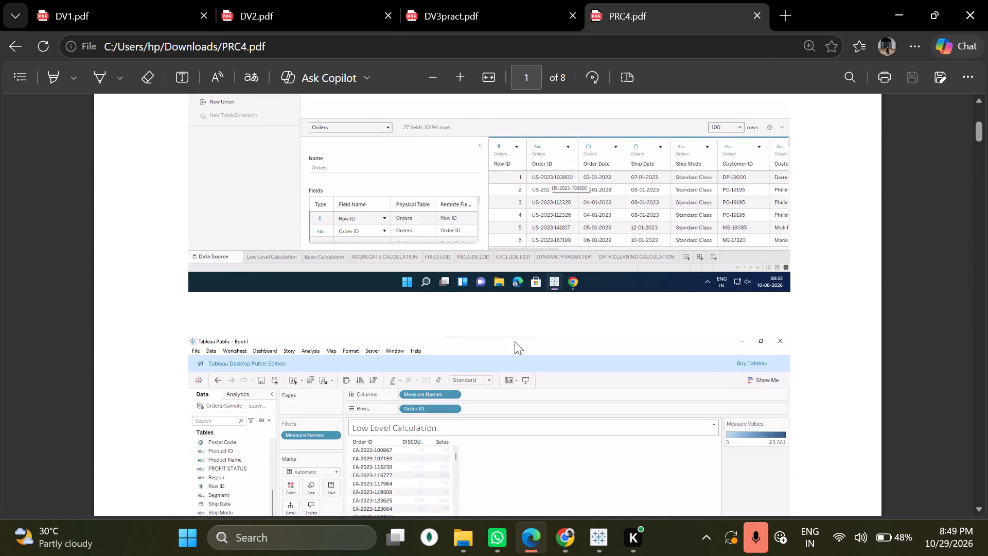
scroll(515, 341, down, 3)
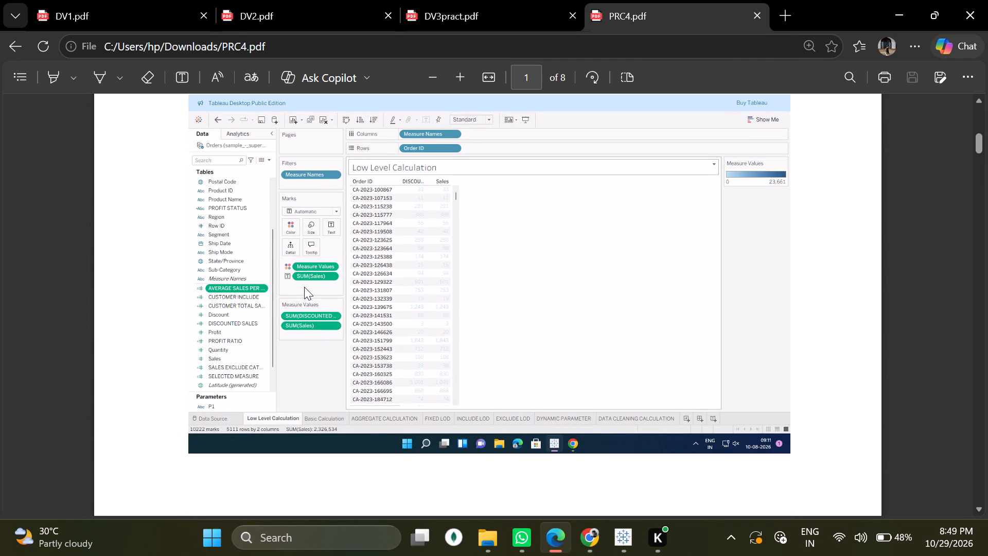
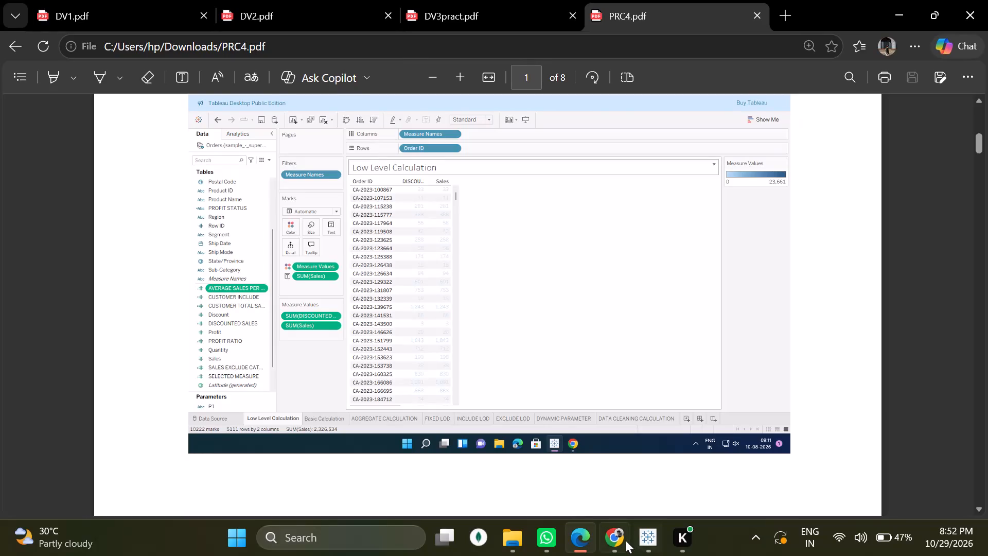
Return to Tableau's "wrong" sheet and assign Discounted Sales to the marks' colour and Sales to their text.
click(650, 541)
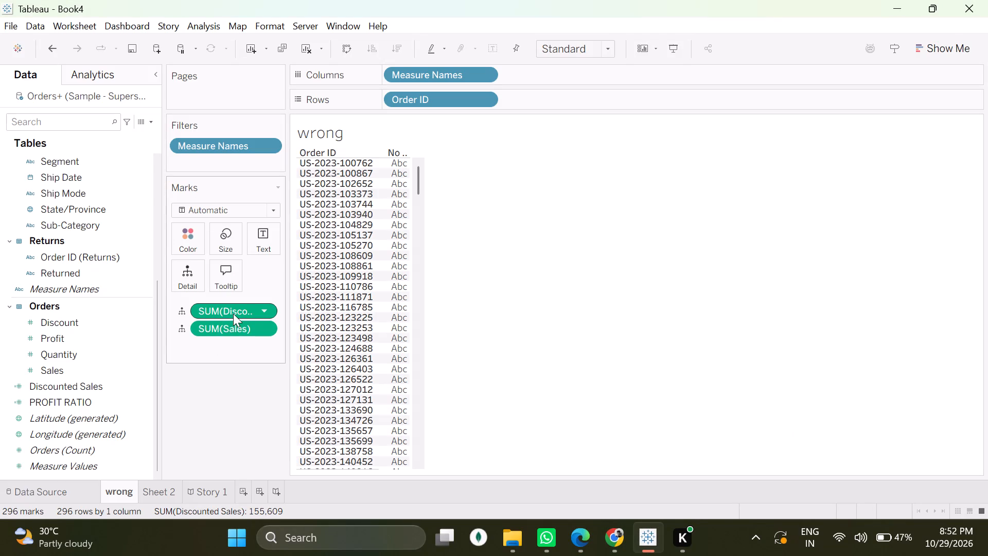
click(591, 544)
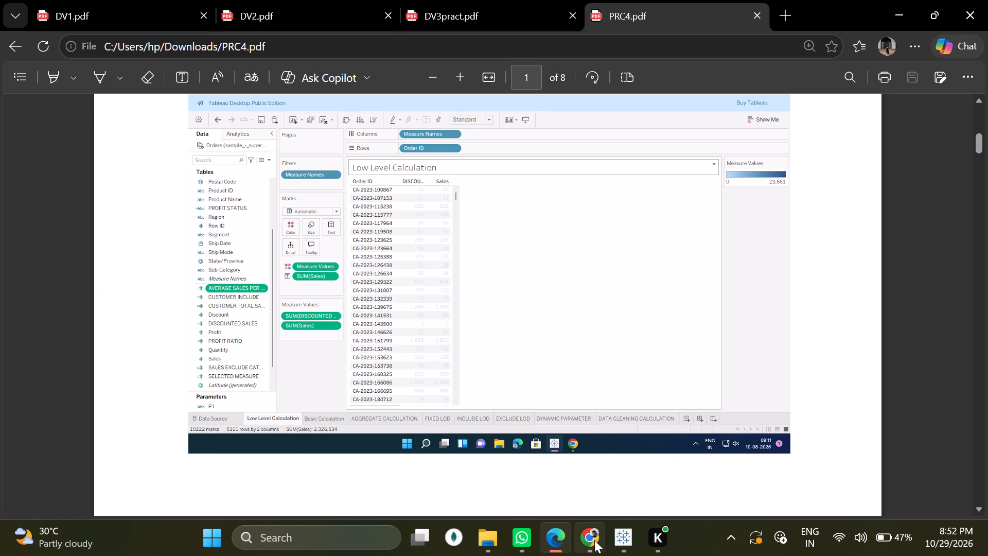
click(636, 537)
drag(249, 310, 185, 240)
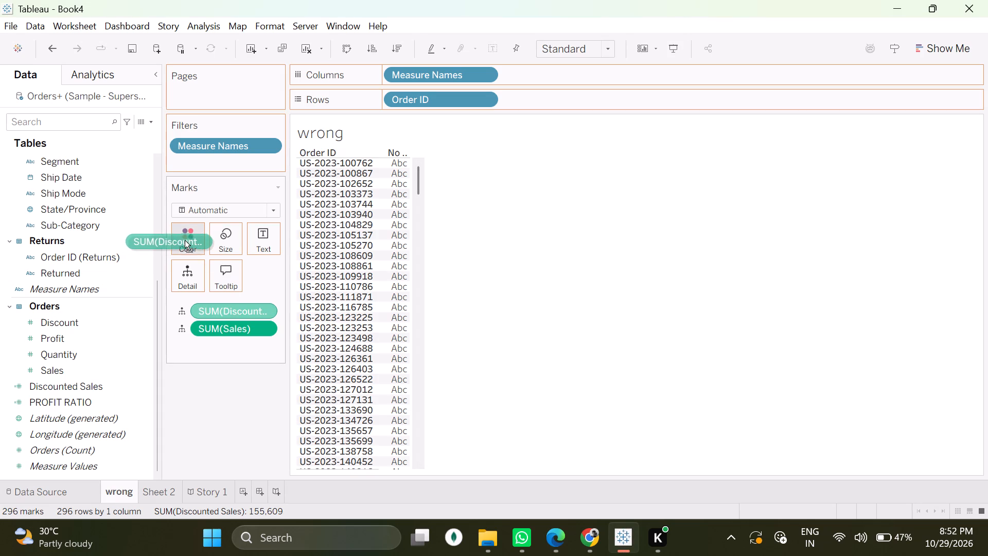
drag(185, 240, 186, 240)
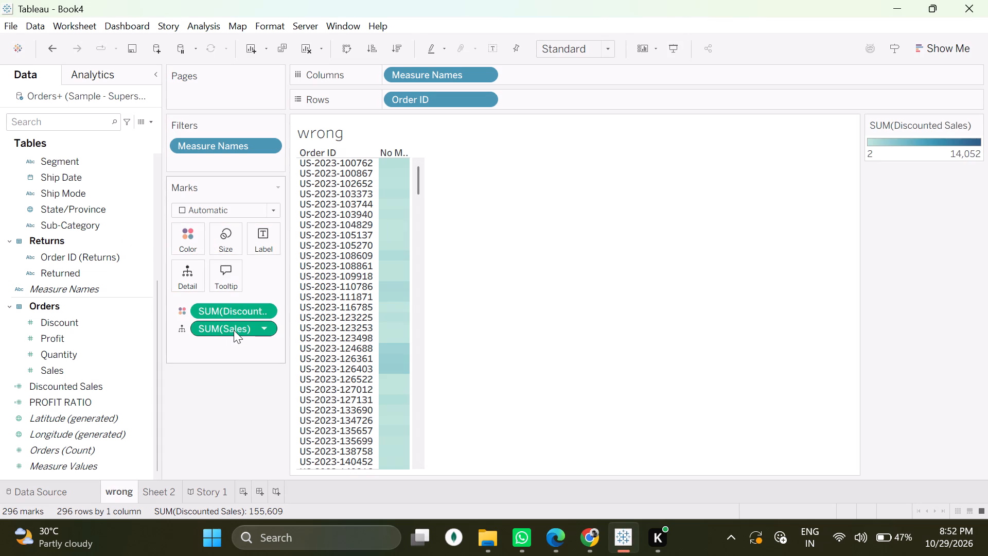
drag(234, 330, 264, 251)
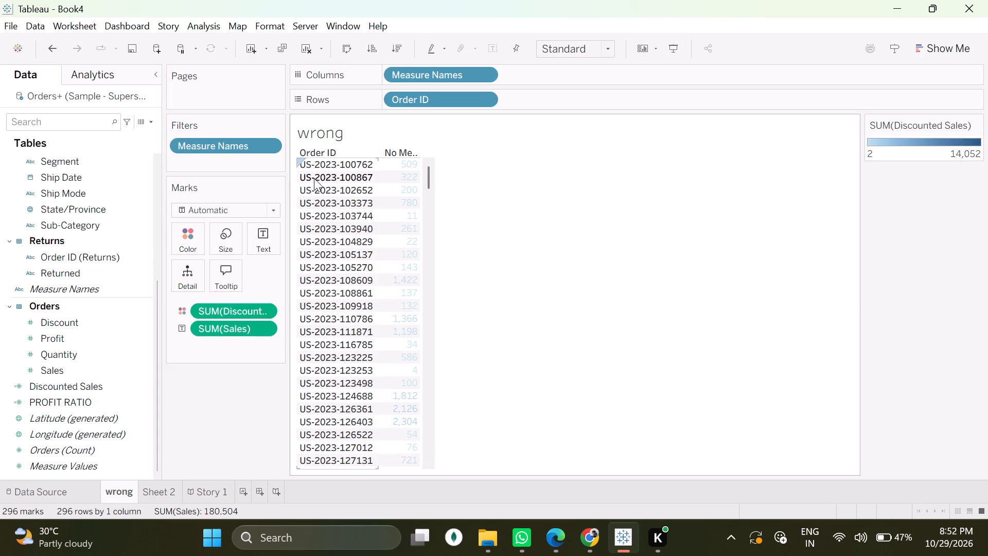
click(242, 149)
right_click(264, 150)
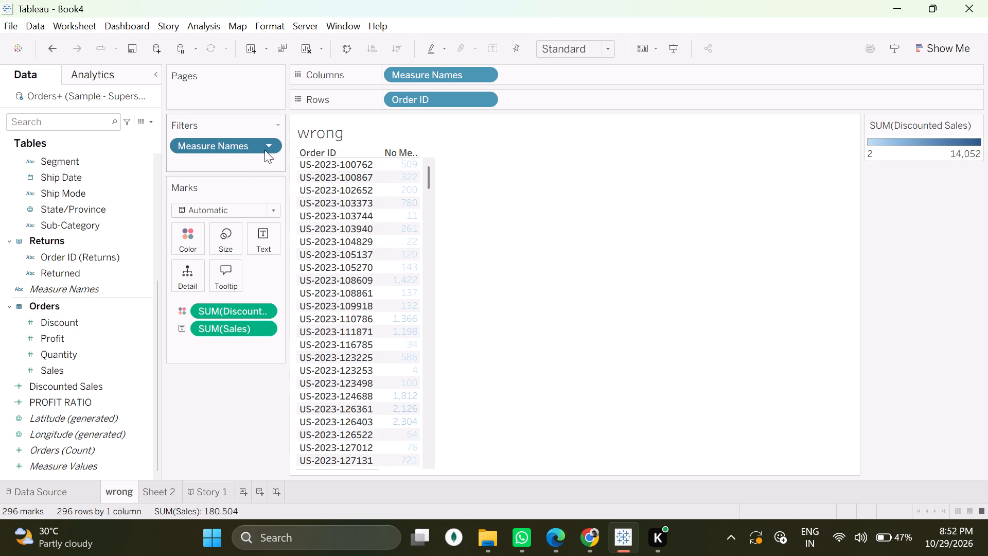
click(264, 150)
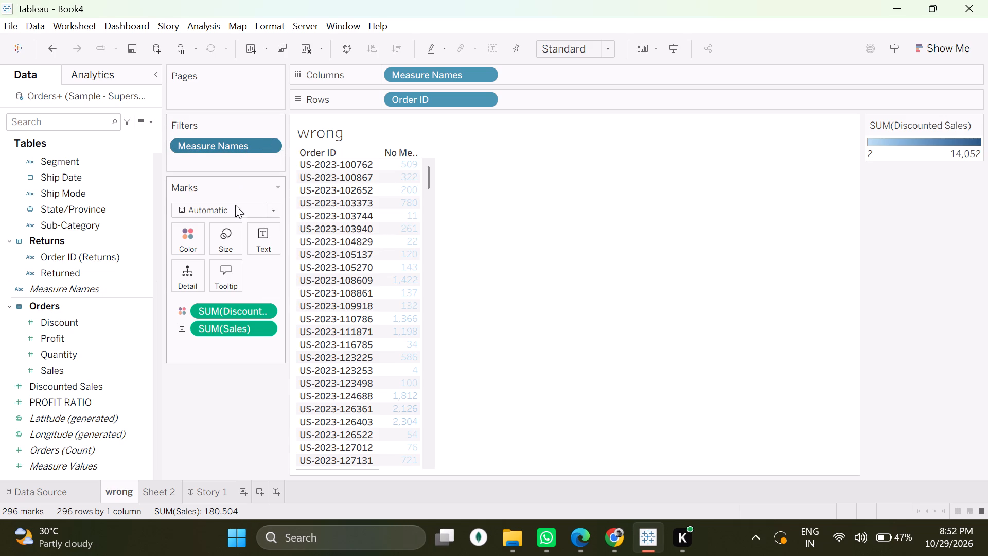
Switch to PRC4.pdf in Edge and compare its Low Level Calculation sheet with the rebuilt one.
click(586, 540)
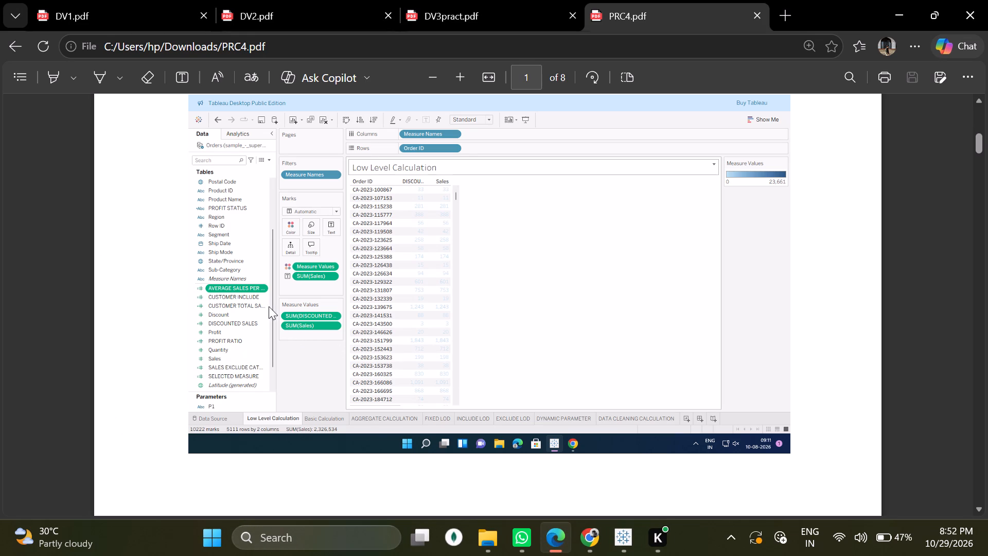
scroll(257, 349, up, 3)
scroll(257, 349, down, 2)
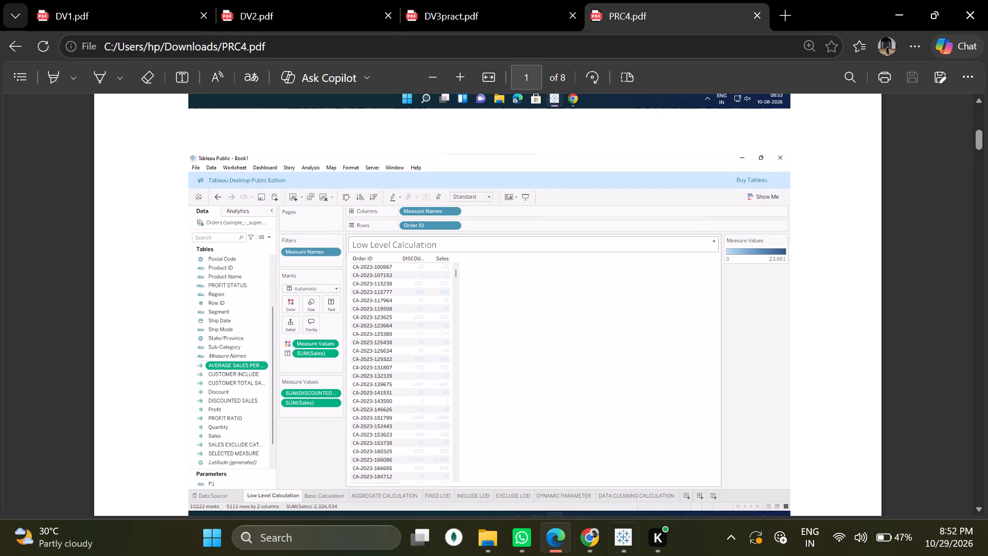
Switch back to Tableau and open the empty Sheet 2.
click(614, 545)
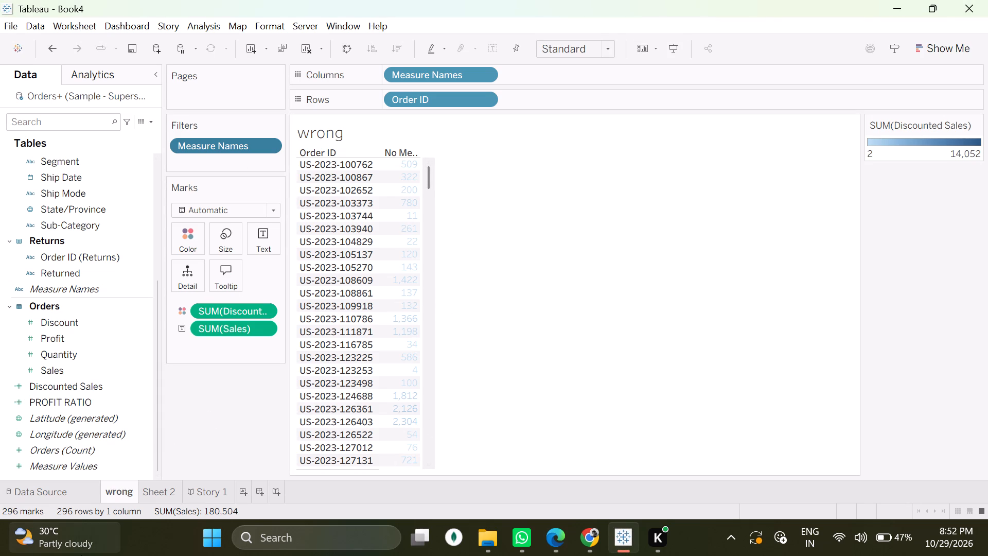
click(150, 482)
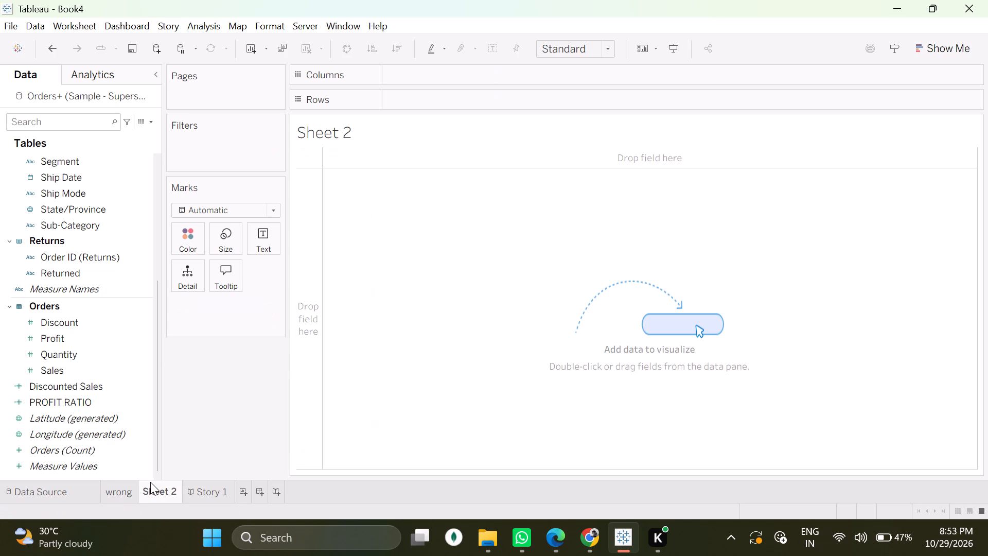
click(198, 495)
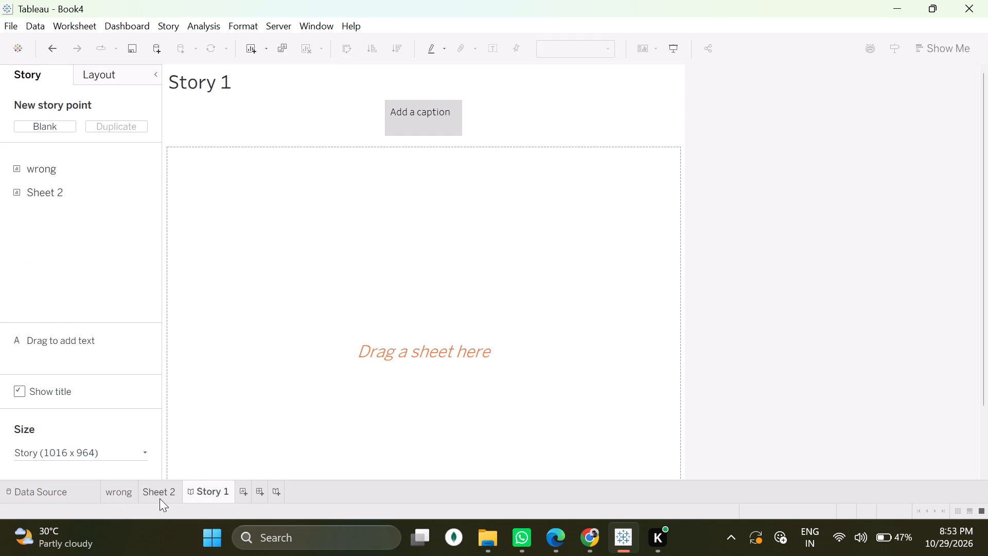
click(160, 498)
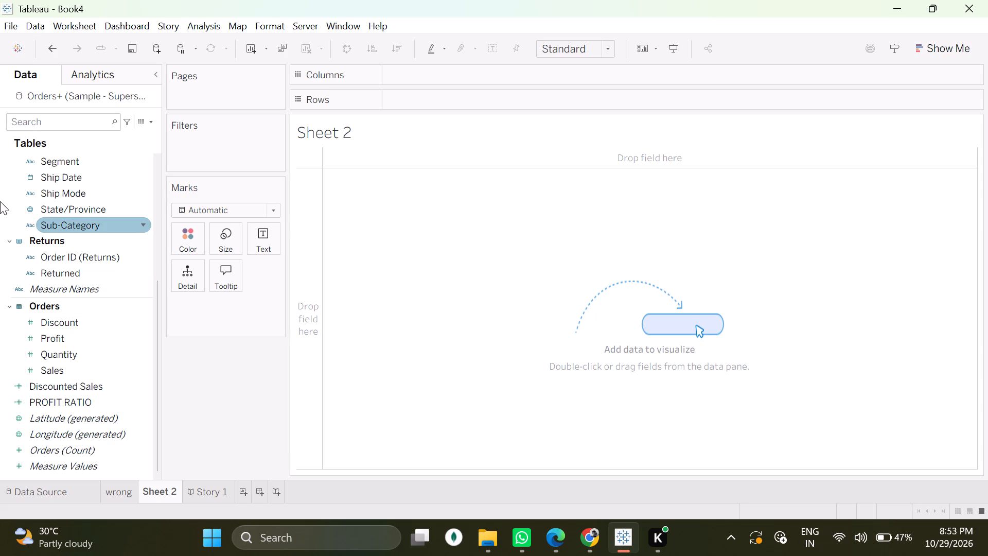
click(44, 402)
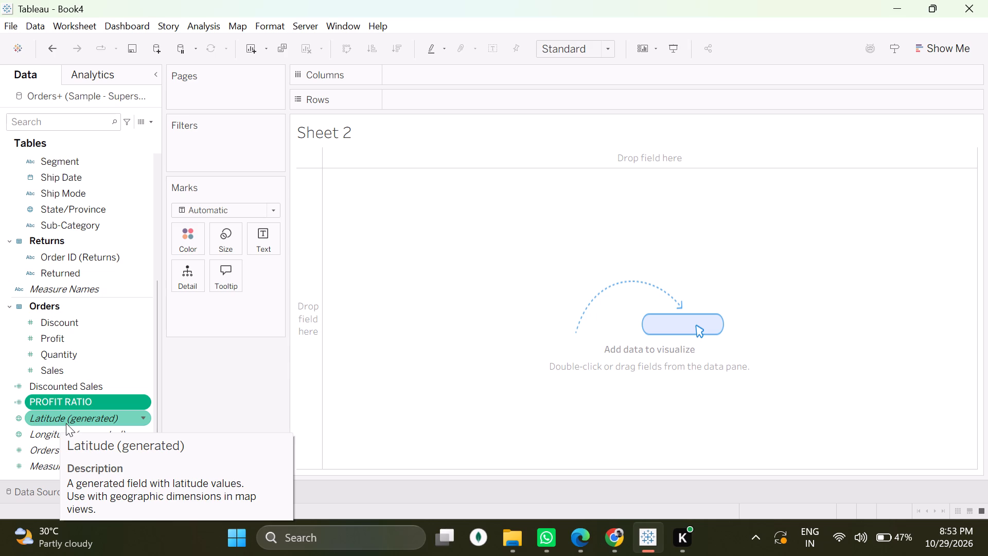
click(151, 123)
click(115, 135)
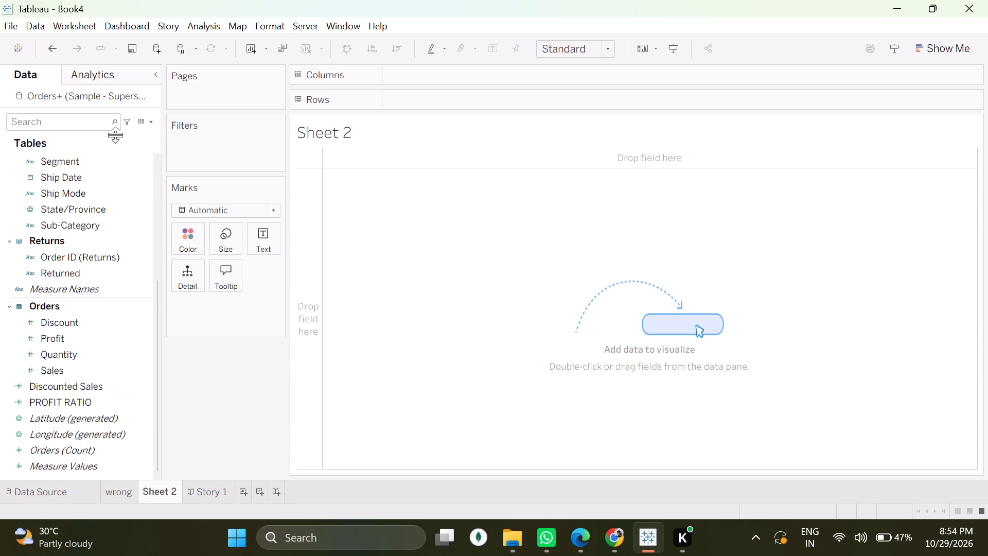
key(BackSpace)
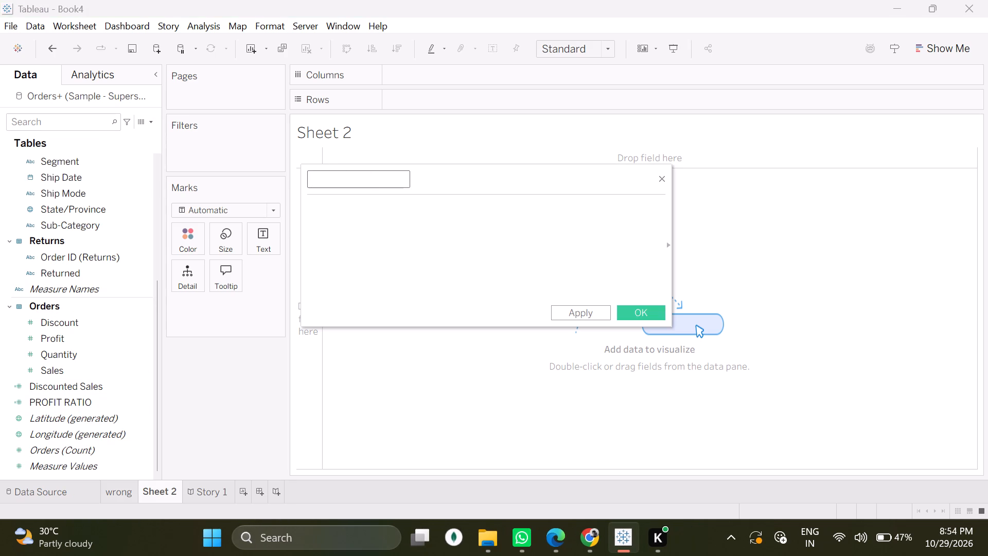
text(AVERAGE SALES)
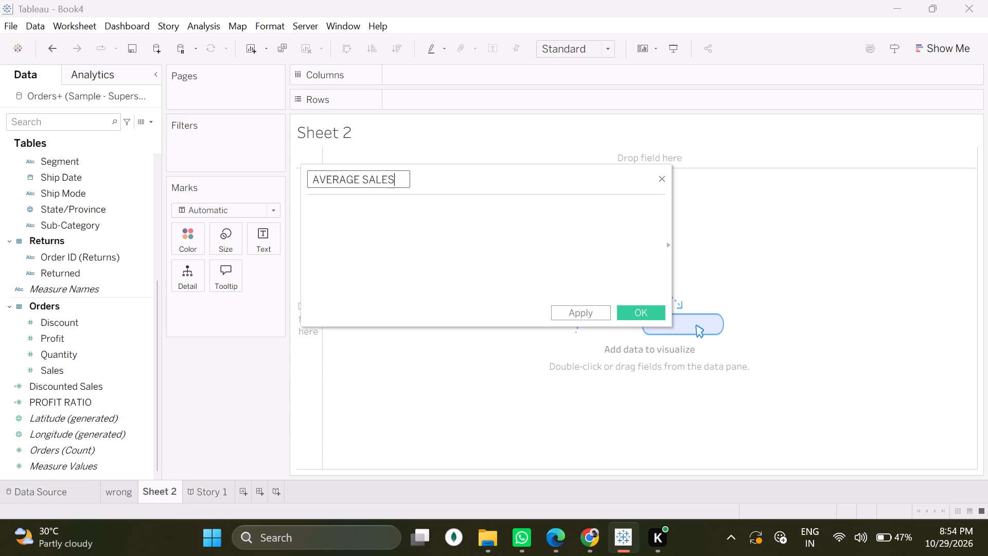
key(space)
text(PER OE)
key(BackSpace)
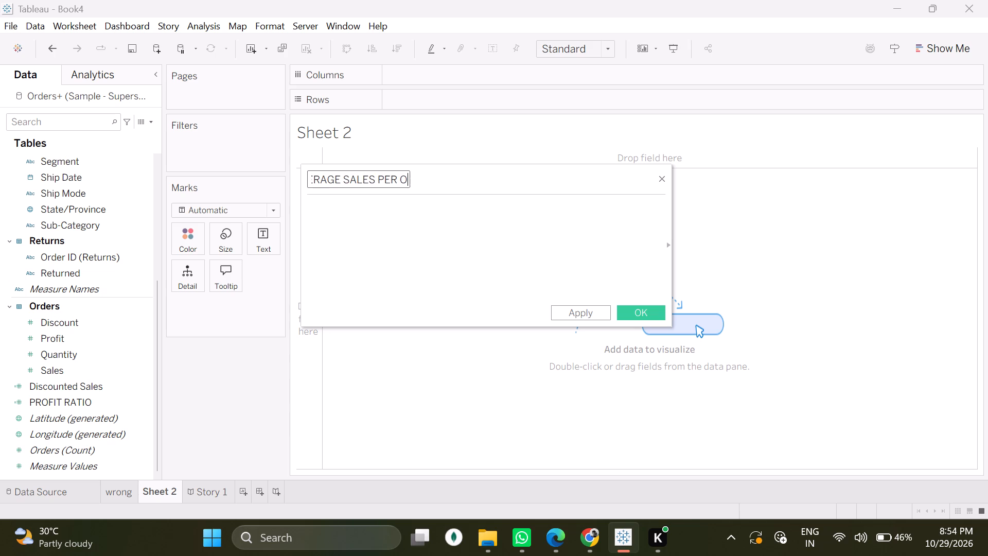
text(RDER)
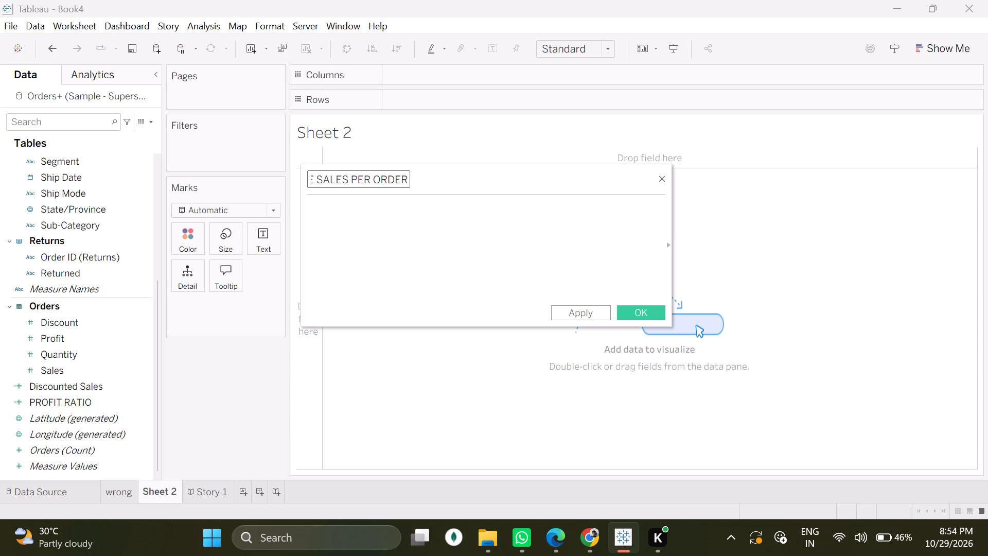
click(390, 209)
click(408, 184)
key(space)
text(3)
Enter the formula SUM([Sales])/COUNT([Order ID]) for the new calculated field and save it.
click(384, 236)
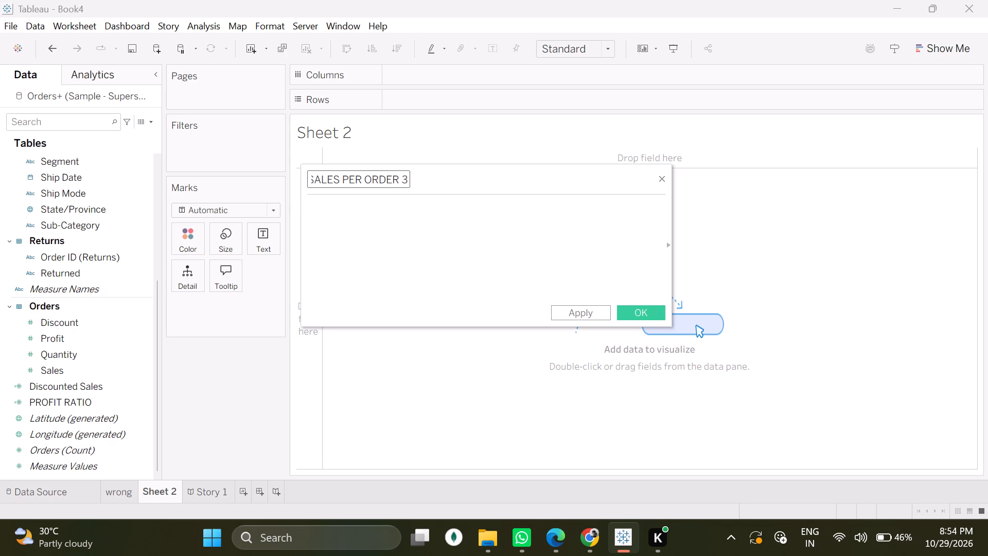
text(SU)
click(384, 230)
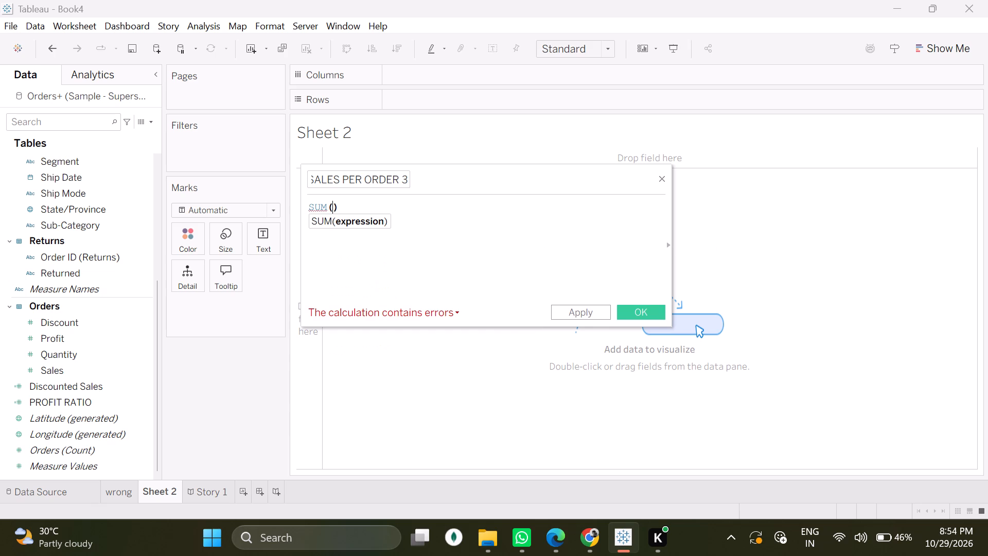
text(SA)
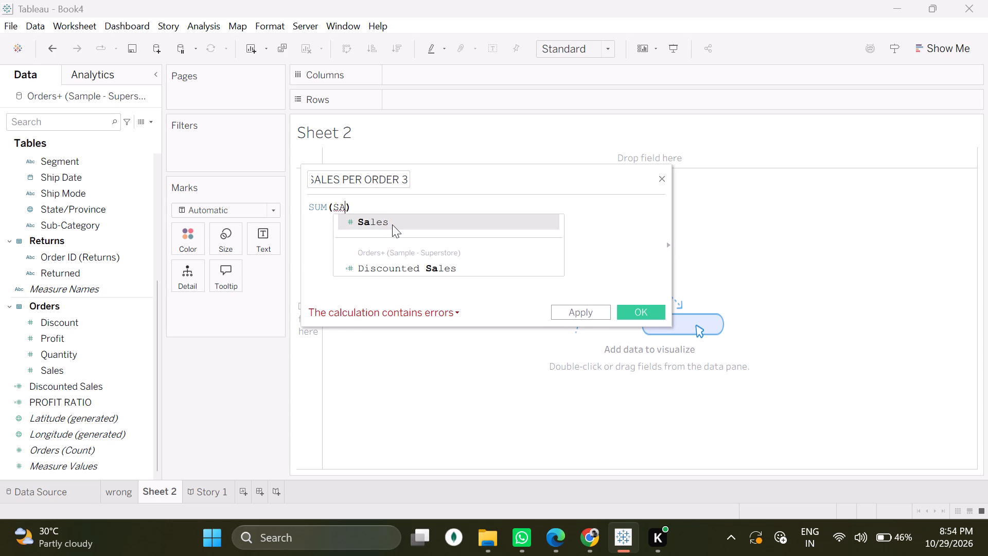
click(392, 224)
click(397, 212)
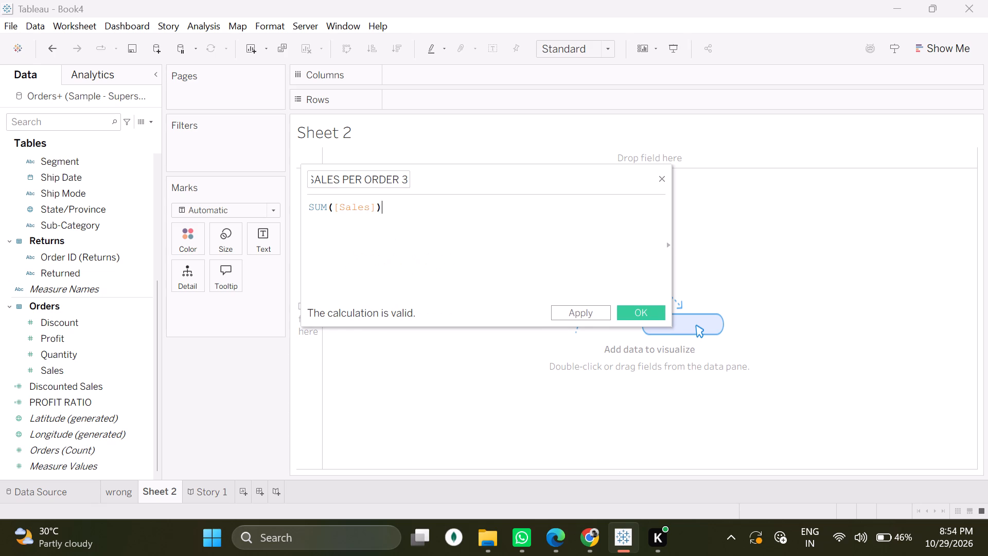
key(slash)
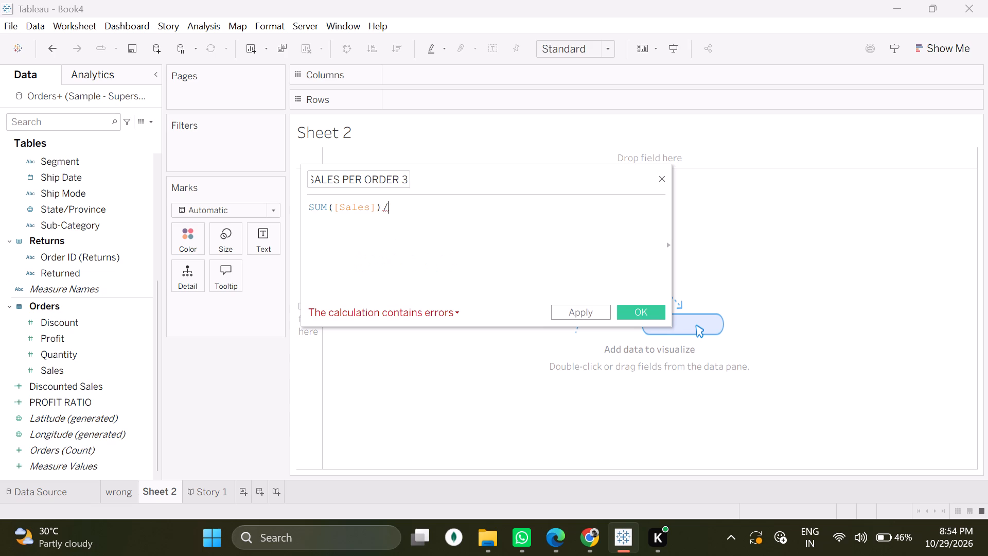
text(COU)
click(456, 227)
text(ORDE)
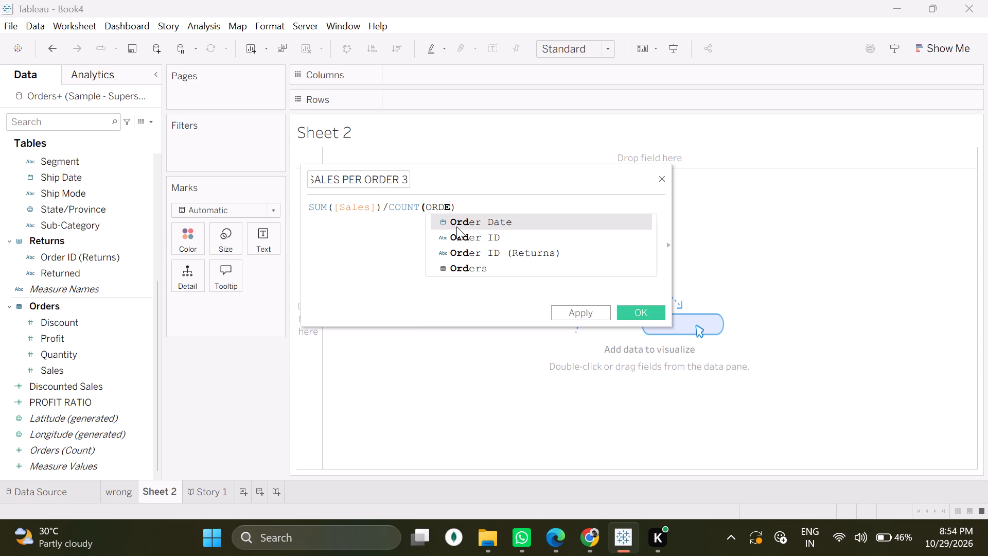
click(475, 236)
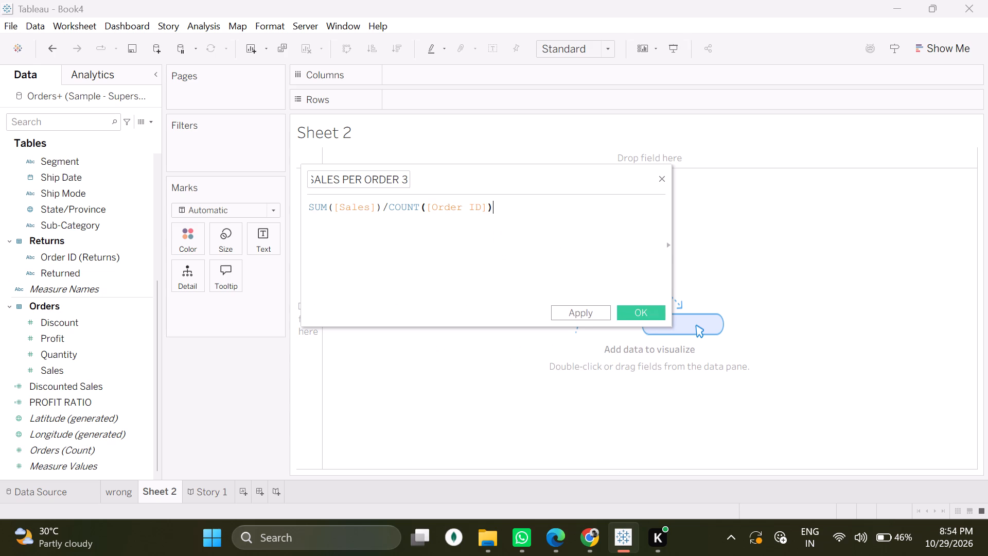
click(593, 314)
click(628, 309)
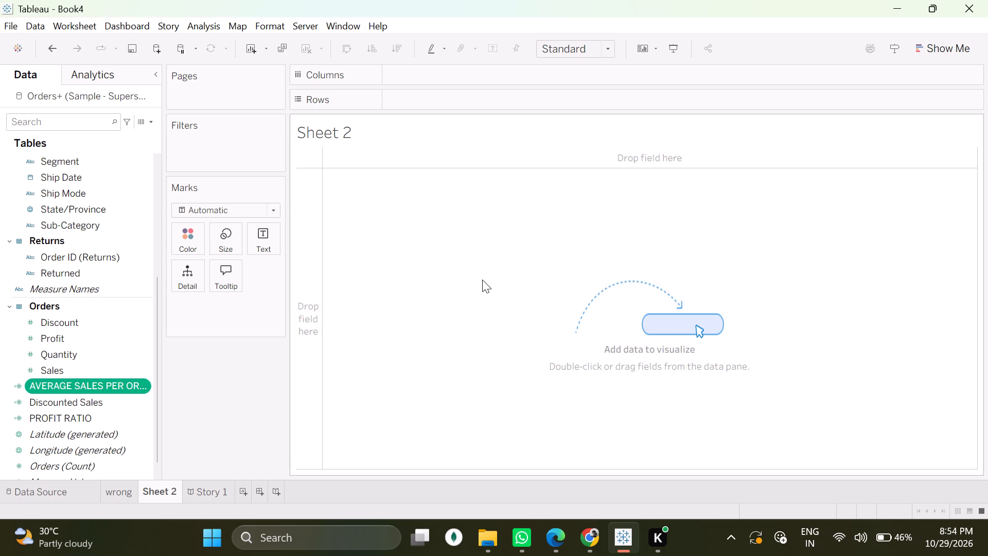
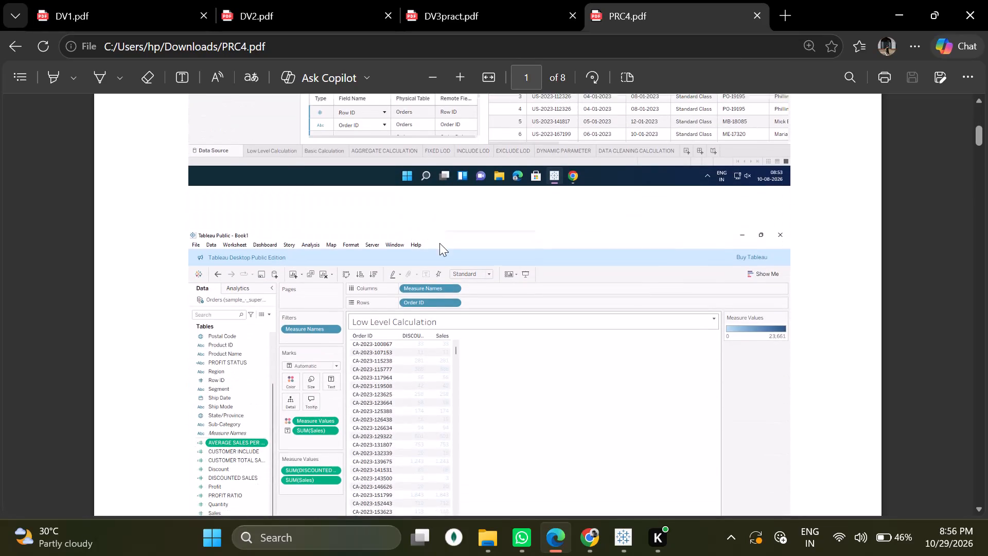
Examine the Low Level Calculation worksheet screenshot in PRC4.pdf, including its shelves and Measure Values.
scroll(439, 243, up, 3)
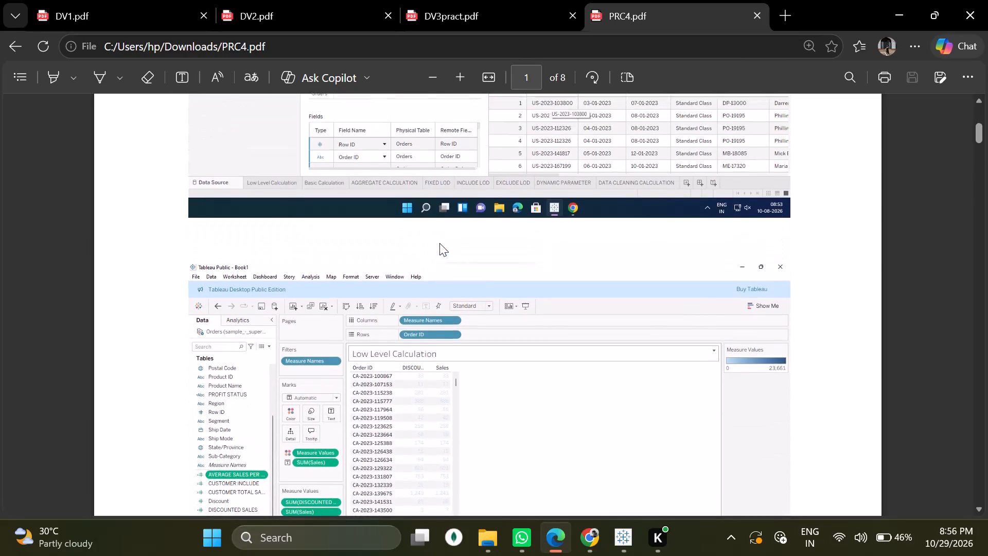
scroll(439, 243, up, 9)
scroll(439, 243, down, 7)
scroll(439, 243, up, 1)
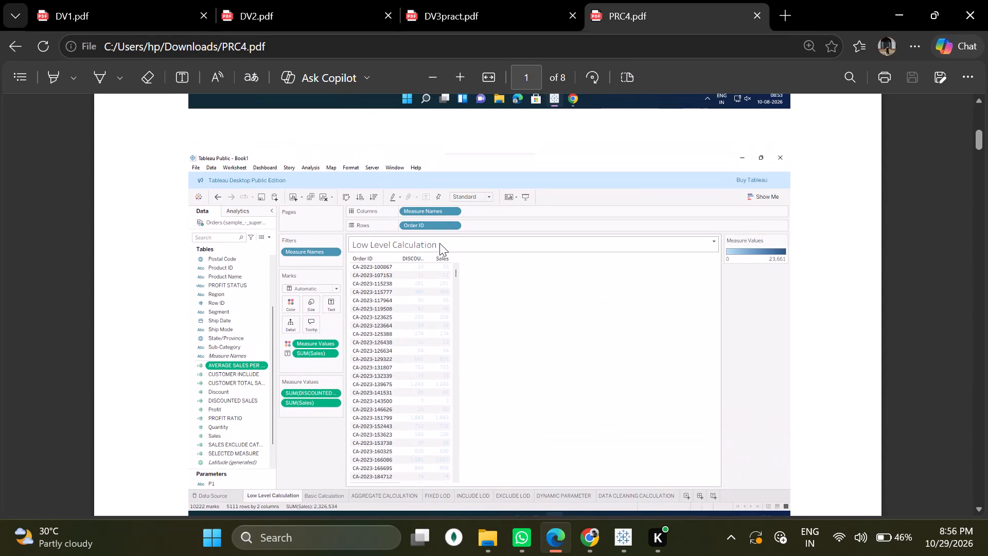
scroll(442, 305, down, 1)
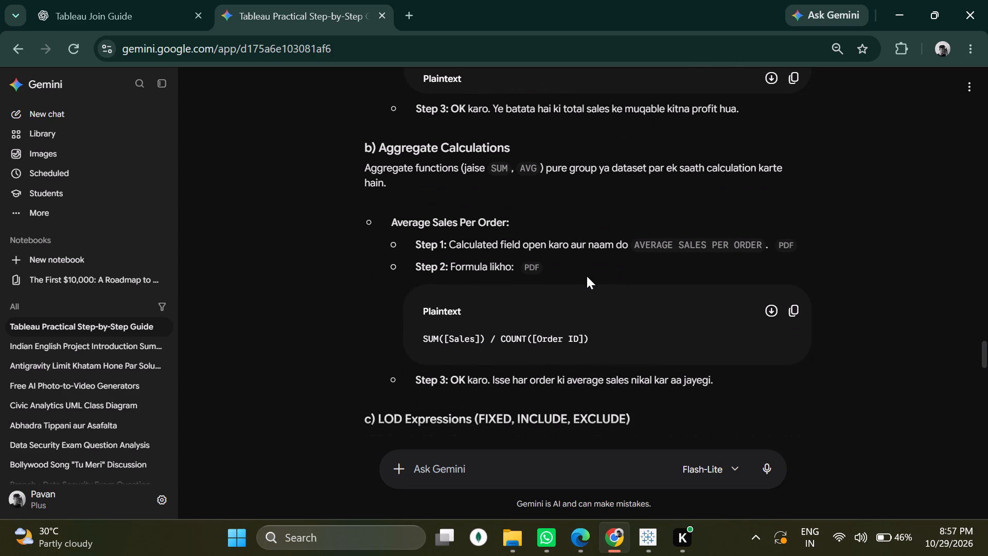
scroll(519, 271, down, 1)
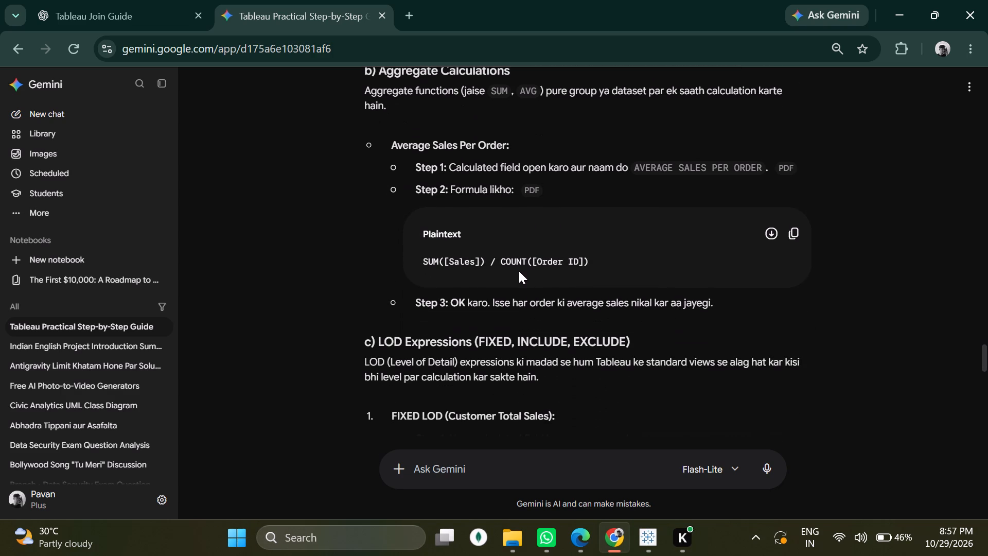
scroll(519, 271, down, 2)
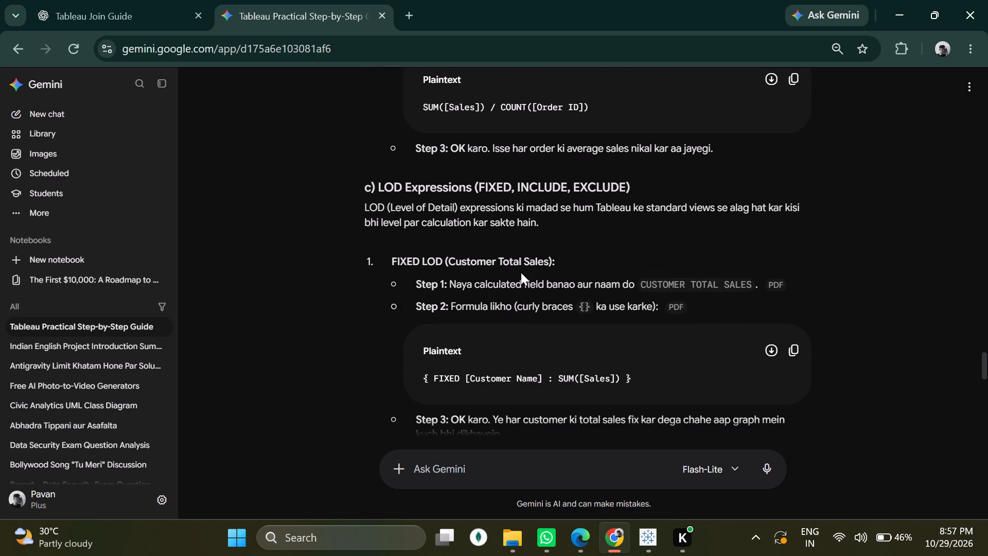
scroll(550, 326, up, 1)
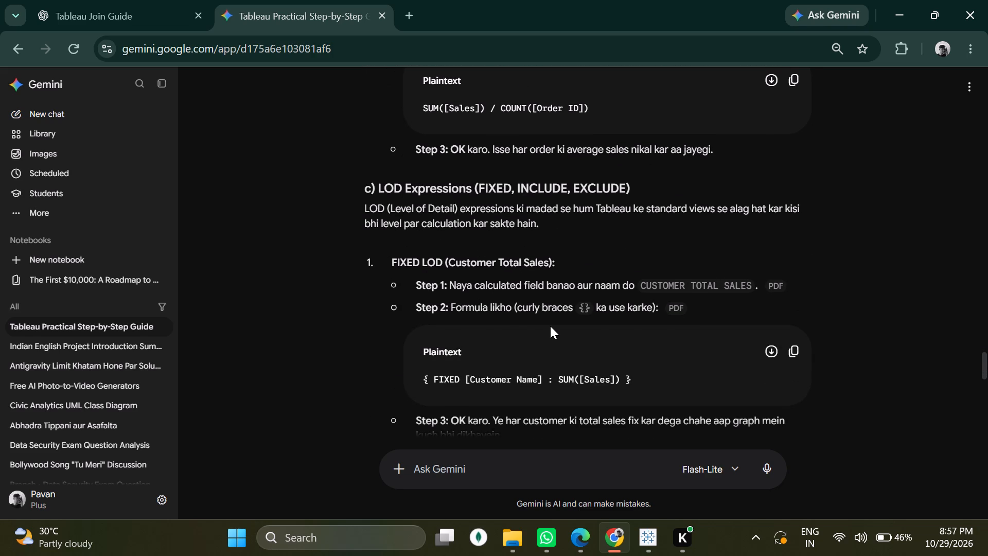
scroll(550, 326, up, 3)
scroll(550, 326, down, 1)
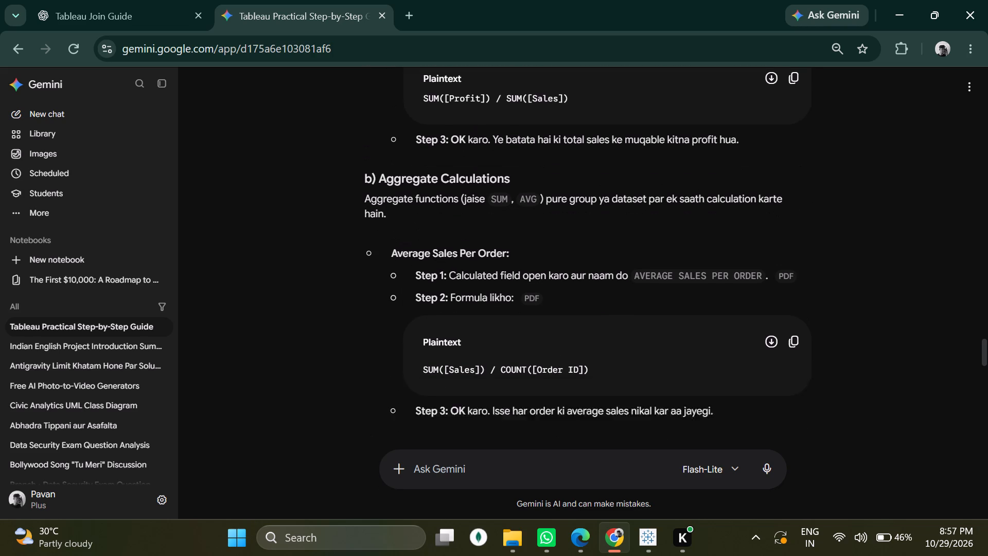
Switch to Tableau, open the worksheet named wrong and widen its measure column until the header shows in full.
click(660, 542)
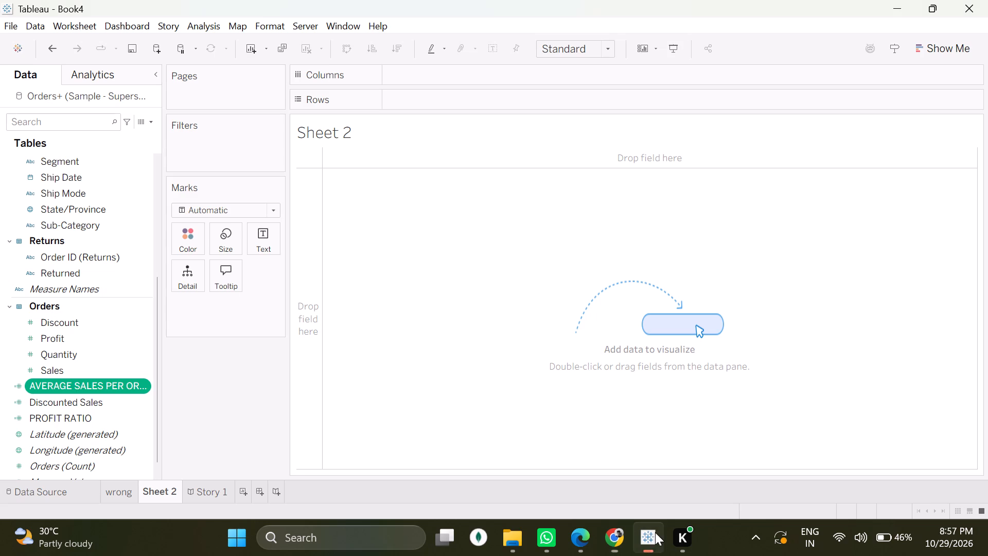
click(130, 494)
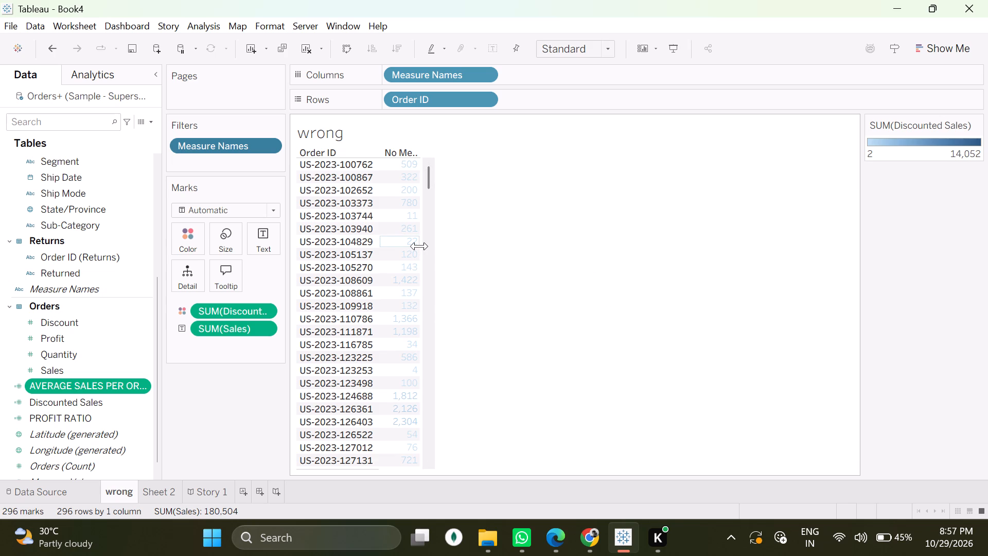
drag(419, 246, 495, 247)
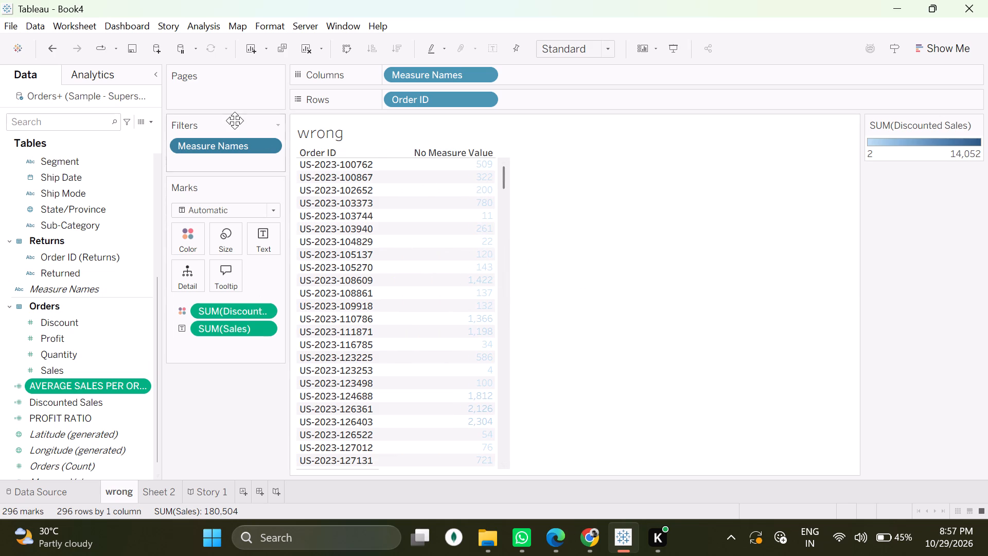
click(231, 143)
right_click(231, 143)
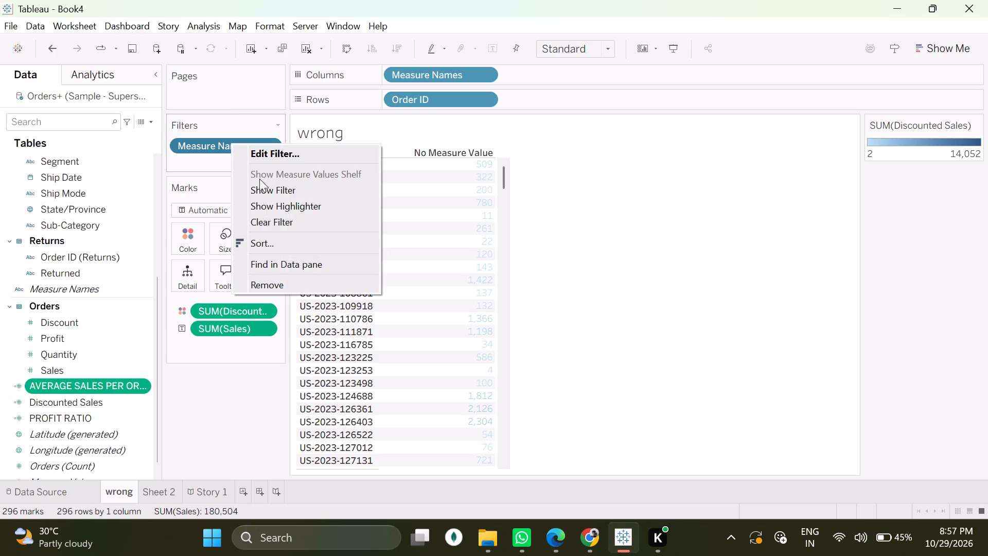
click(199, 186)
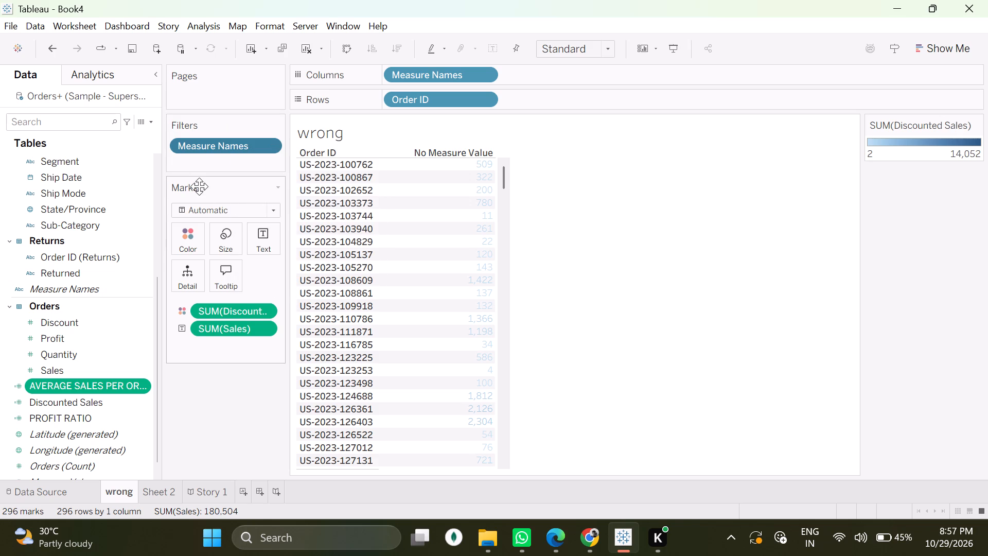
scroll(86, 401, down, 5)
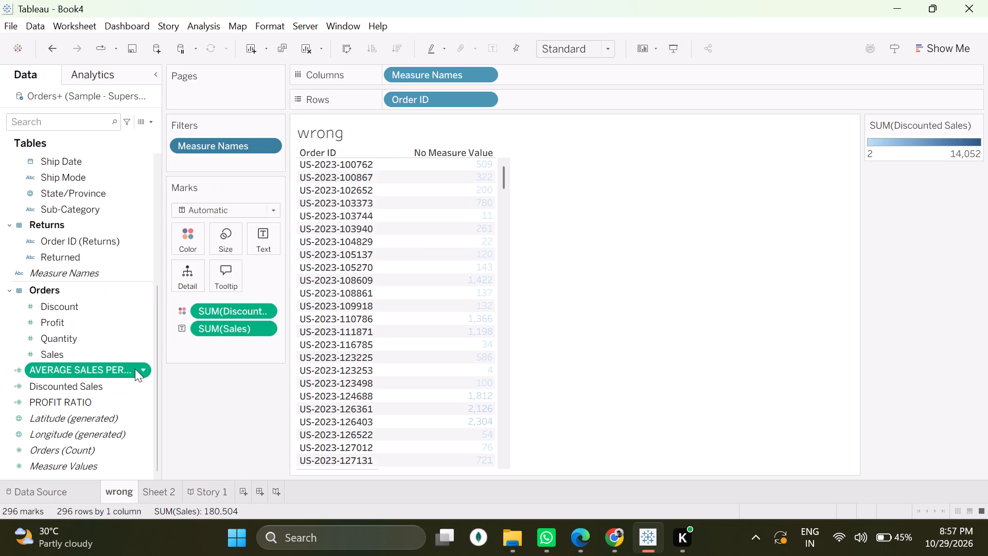